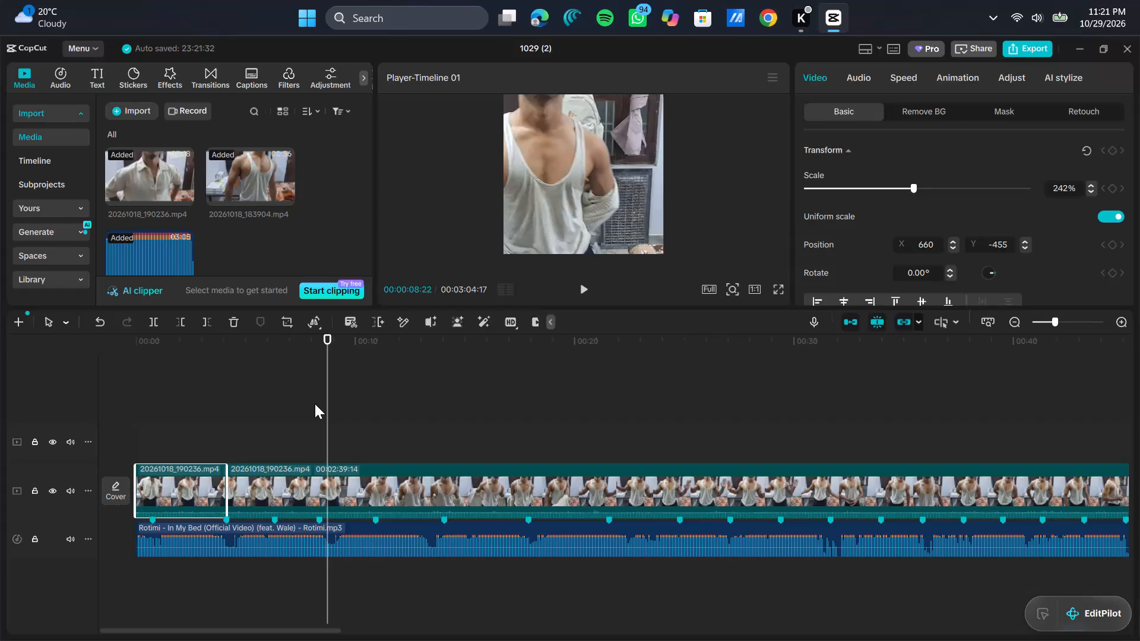
Scrub through roughly the first 22 seconds of the timeline to review the framing of both video clips.
{"action": "double_click", "coordinate": [315, 404]}
{"action": "left_click_drag", "start_coordinate": [318, 402], "coordinate": [379, 419]}
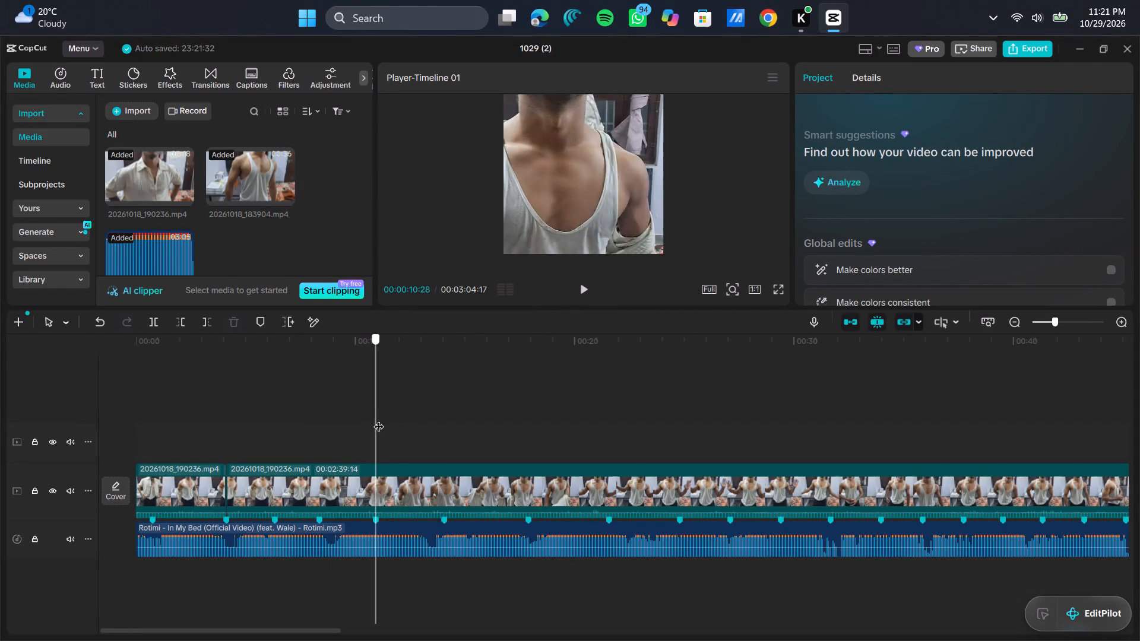
{"action": "left_click_drag", "start_coordinate": [379, 419], "coordinate": [473, 421]}
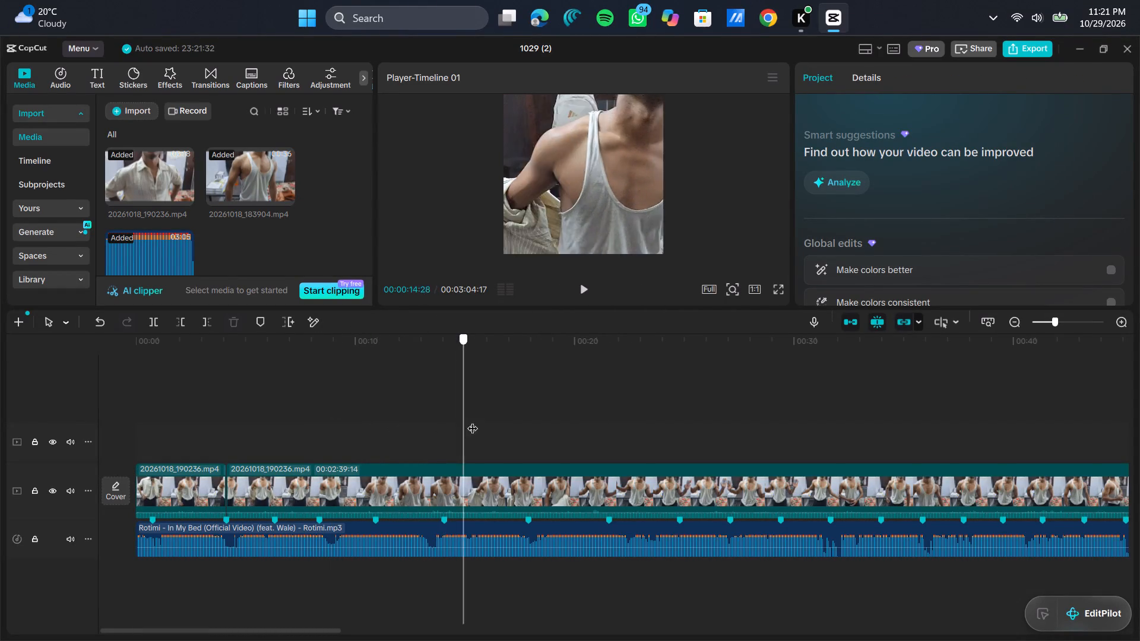
{"action": "left_click_drag", "start_coordinate": [473, 421], "coordinate": [637, 428]}
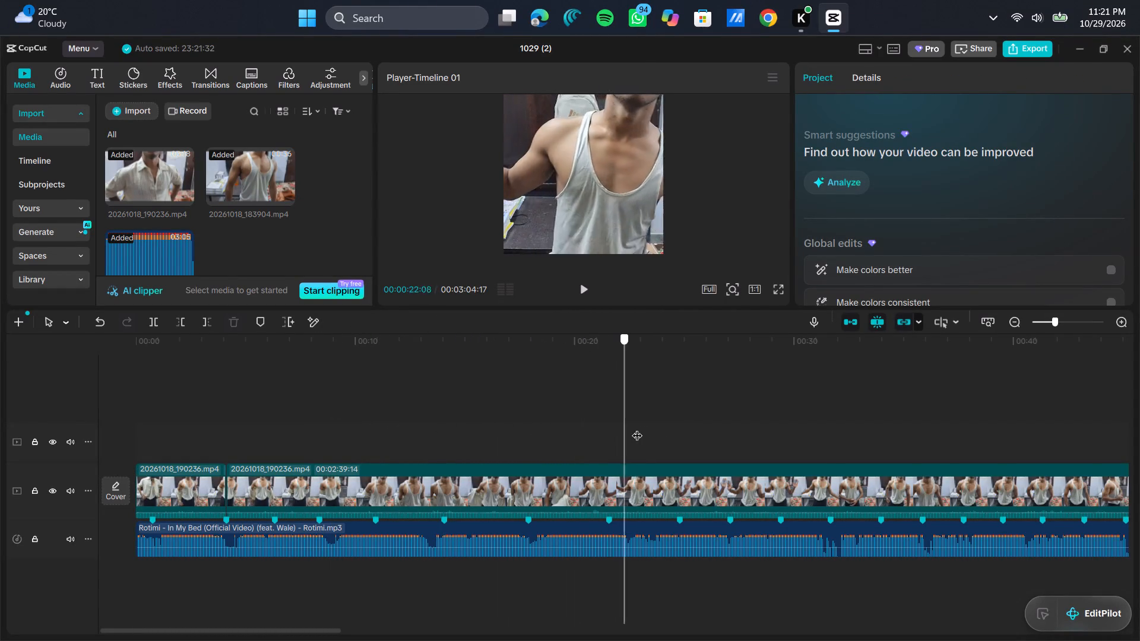
{"action": "left_click_drag", "start_coordinate": [637, 428], "coordinate": [93, 496]}
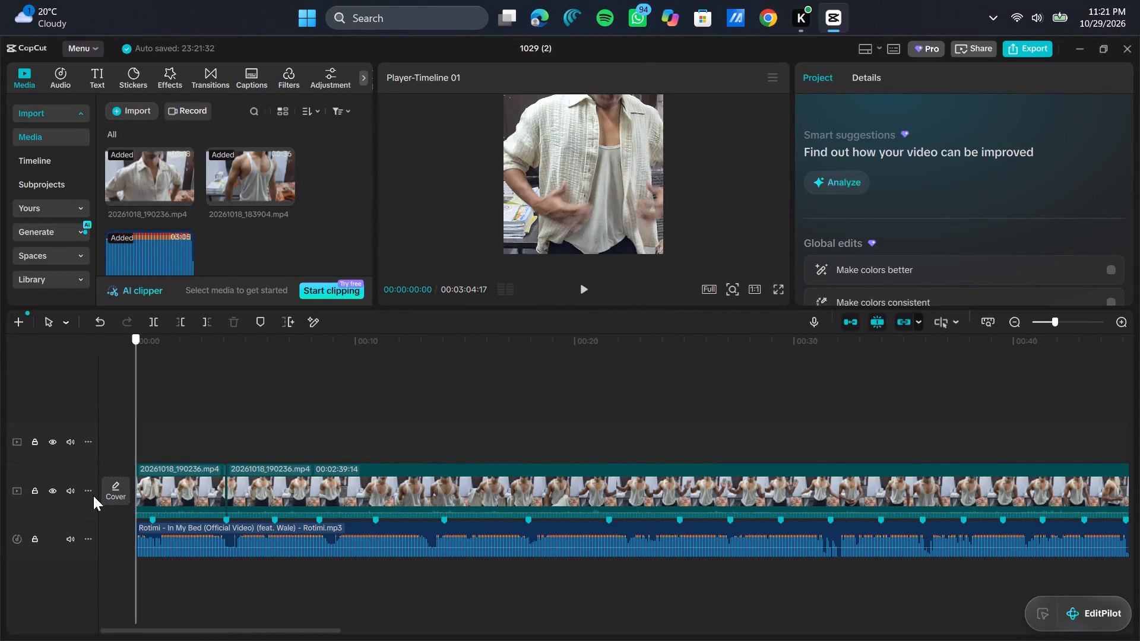
{"action": "left_click_drag", "start_coordinate": [93, 496], "coordinate": [178, 481]}
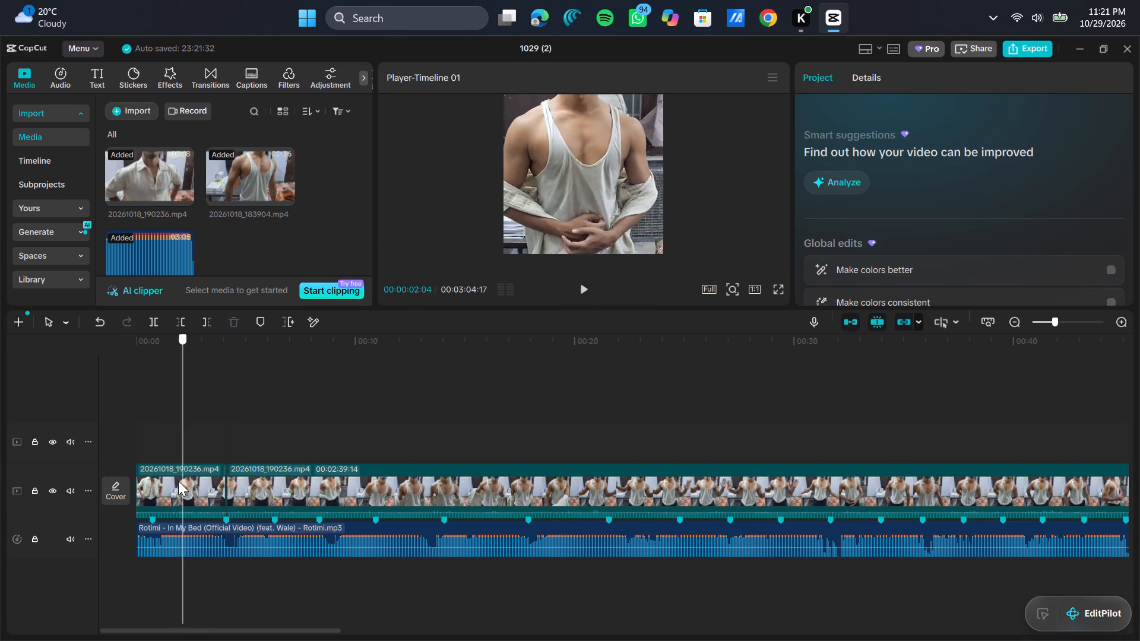
{"action": "left_click_drag", "start_coordinate": [178, 481], "coordinate": [173, 484]}
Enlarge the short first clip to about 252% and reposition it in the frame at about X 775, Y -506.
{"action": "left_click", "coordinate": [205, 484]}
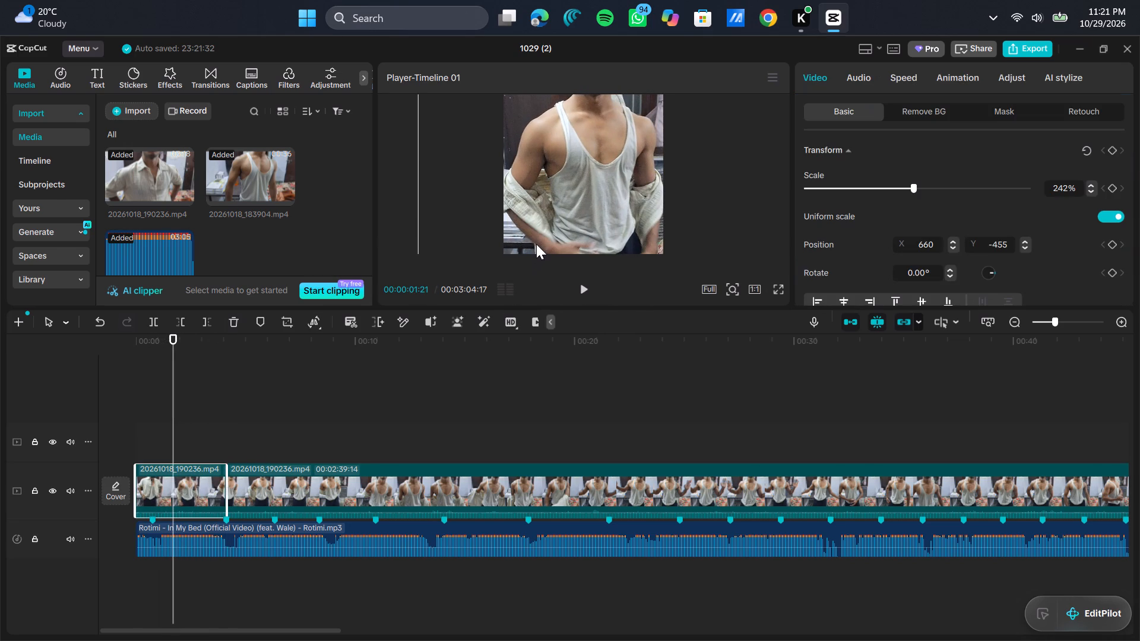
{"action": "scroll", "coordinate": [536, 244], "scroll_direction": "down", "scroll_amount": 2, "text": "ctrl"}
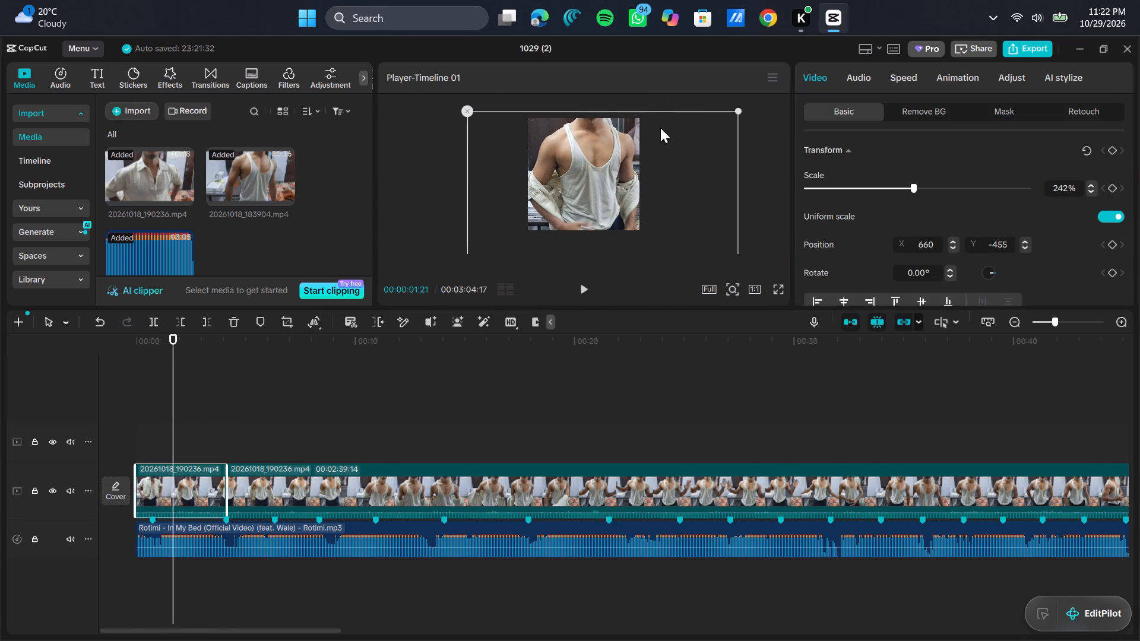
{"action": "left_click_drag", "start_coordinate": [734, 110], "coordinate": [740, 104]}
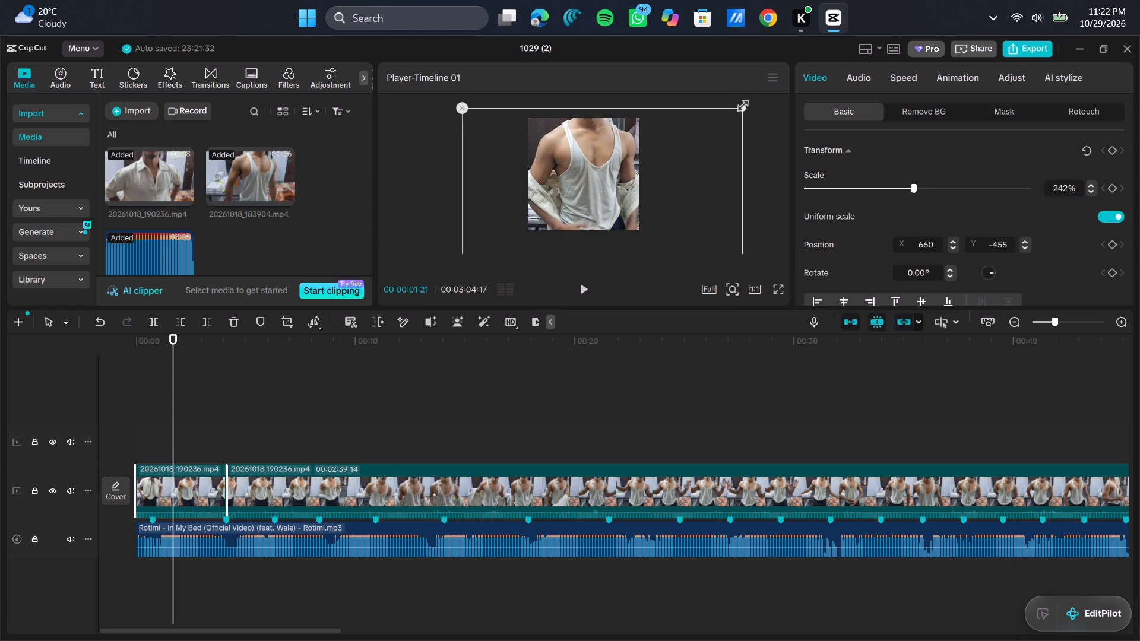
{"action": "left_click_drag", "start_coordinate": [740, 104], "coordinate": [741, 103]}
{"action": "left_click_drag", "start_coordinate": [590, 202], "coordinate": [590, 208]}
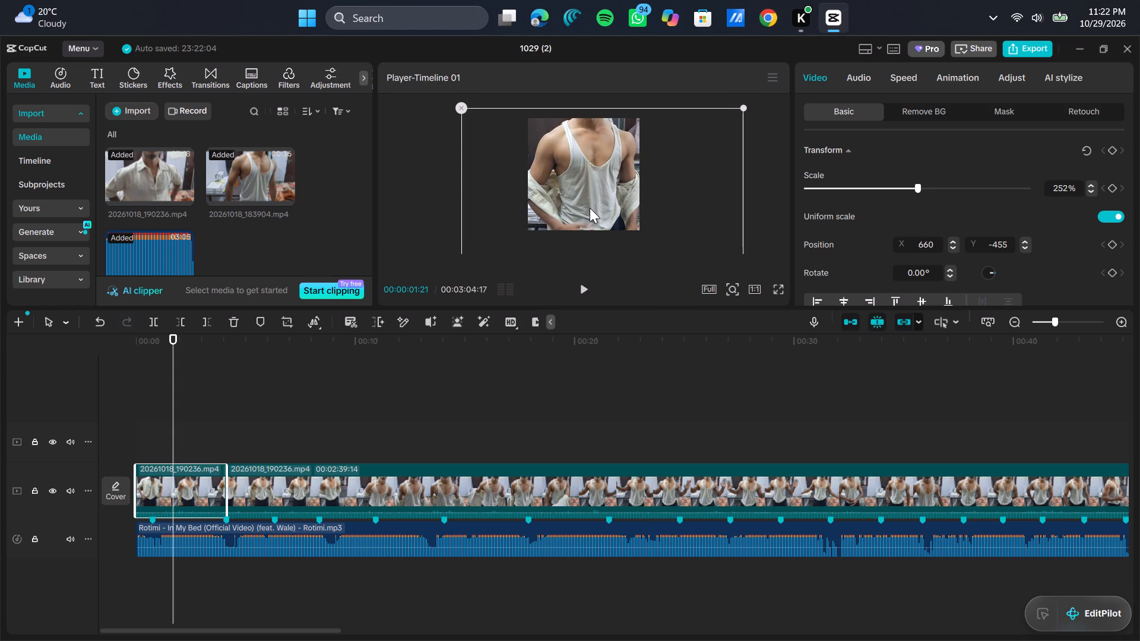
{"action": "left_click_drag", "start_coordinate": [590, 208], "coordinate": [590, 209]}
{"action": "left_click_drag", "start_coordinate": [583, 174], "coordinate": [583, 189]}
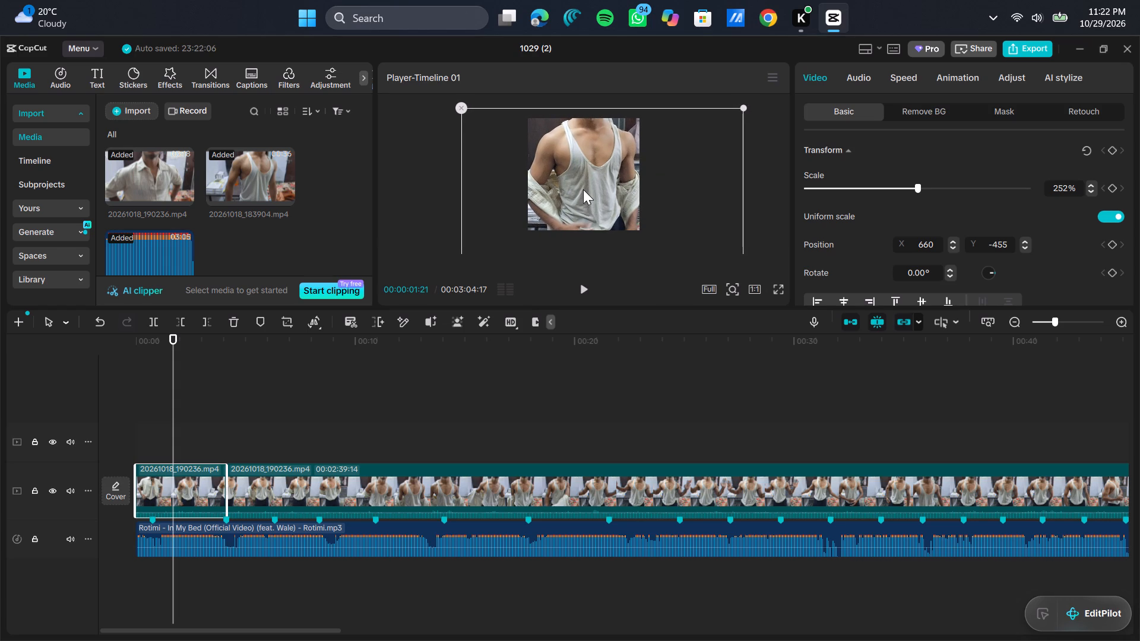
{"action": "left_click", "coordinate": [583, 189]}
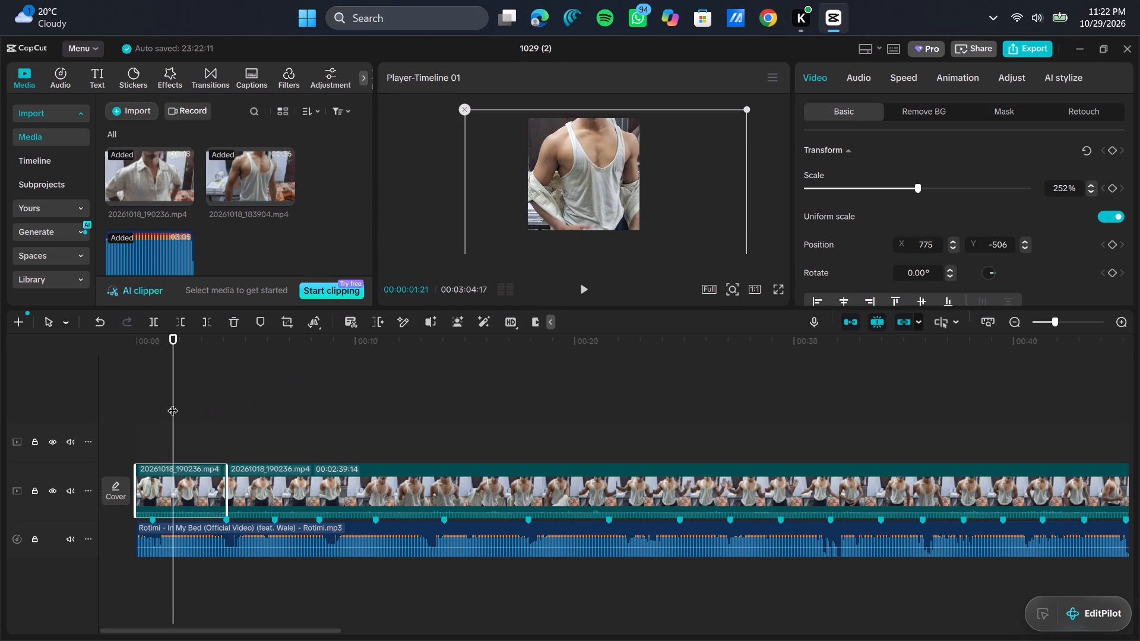
Play the video from the start into the second clip to check the framing across the cut.
{"action": "left_click_drag", "start_coordinate": [173, 403], "coordinate": [0, 466]}
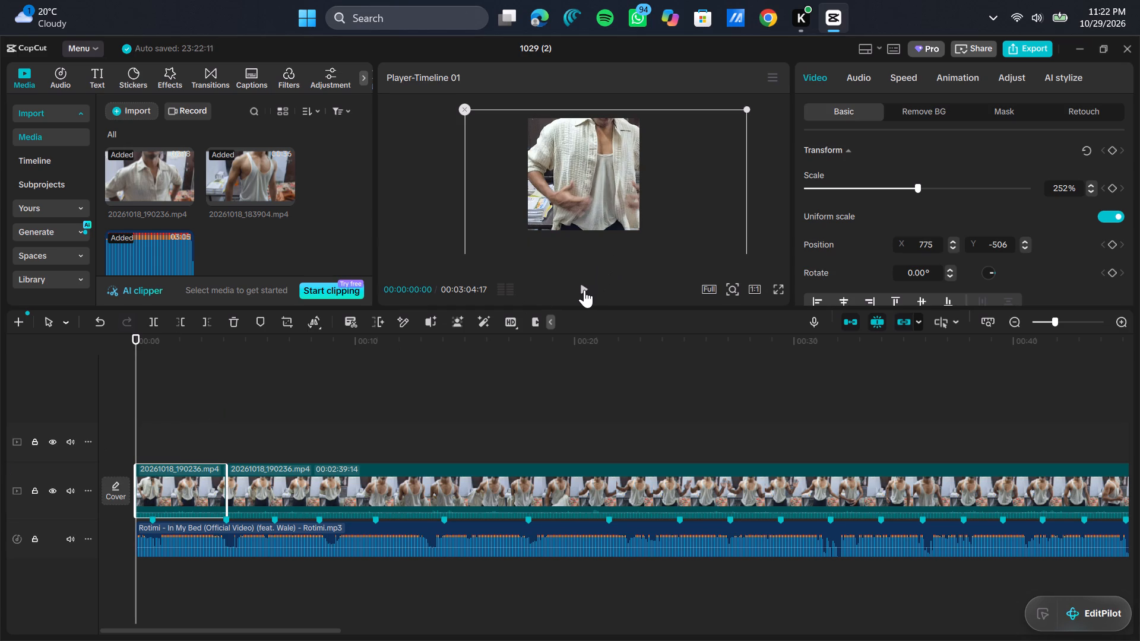
{"action": "left_click", "coordinate": [584, 290]}
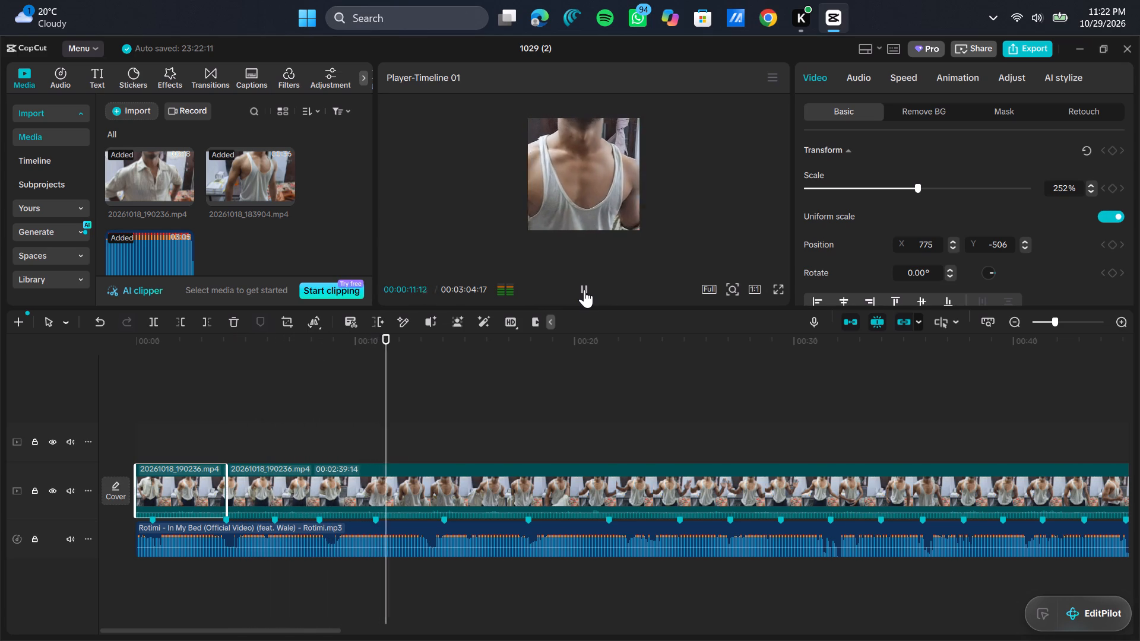
{"action": "left_click", "coordinate": [584, 290]}
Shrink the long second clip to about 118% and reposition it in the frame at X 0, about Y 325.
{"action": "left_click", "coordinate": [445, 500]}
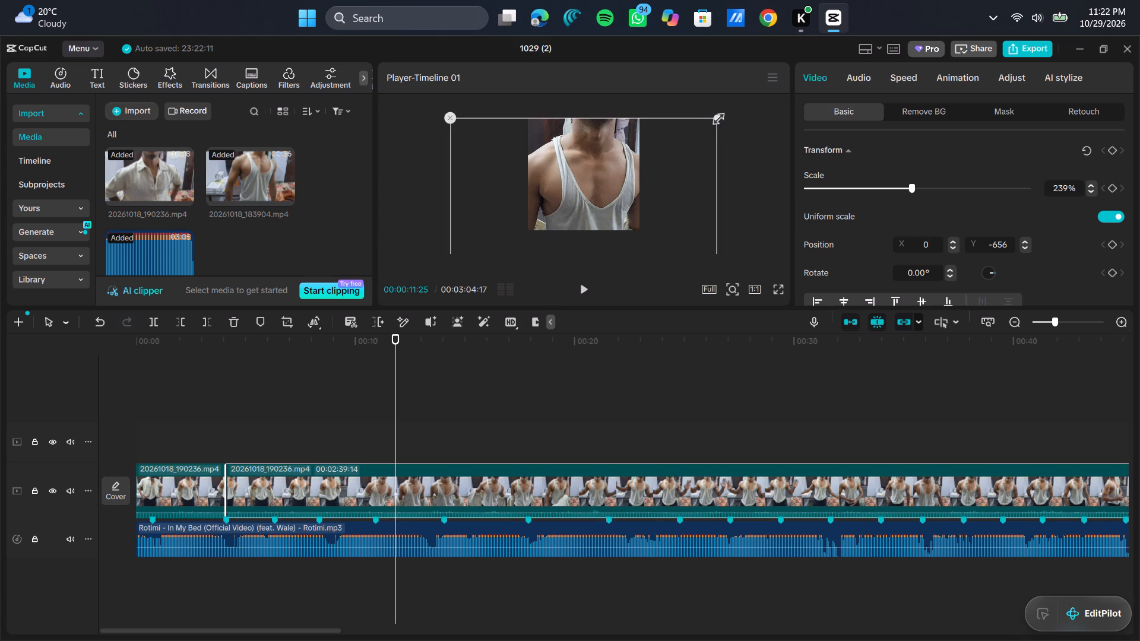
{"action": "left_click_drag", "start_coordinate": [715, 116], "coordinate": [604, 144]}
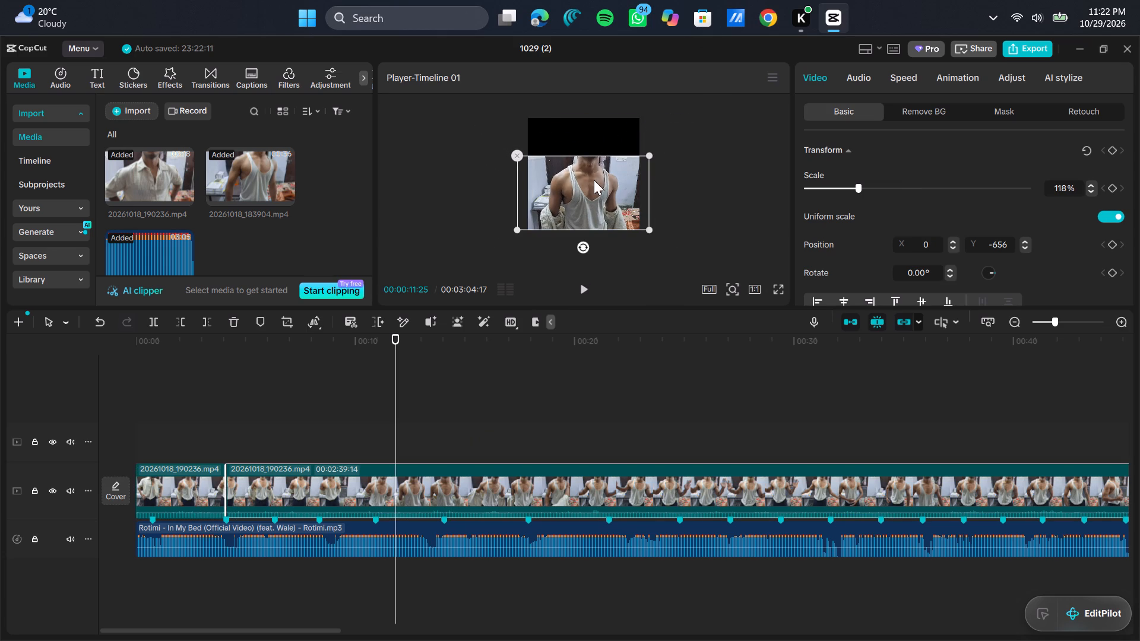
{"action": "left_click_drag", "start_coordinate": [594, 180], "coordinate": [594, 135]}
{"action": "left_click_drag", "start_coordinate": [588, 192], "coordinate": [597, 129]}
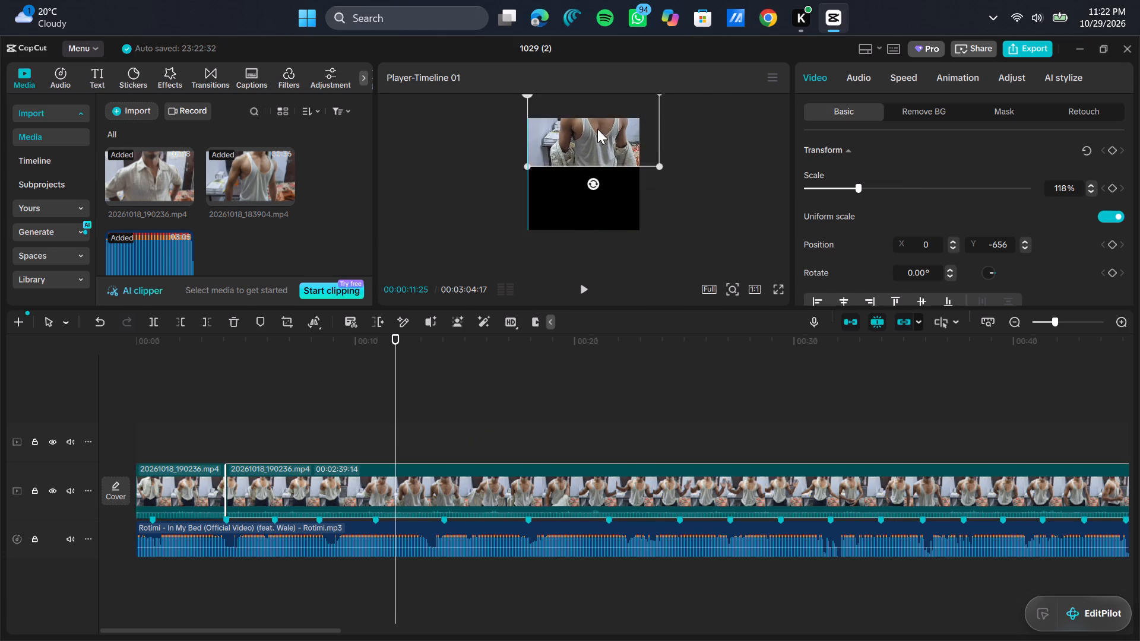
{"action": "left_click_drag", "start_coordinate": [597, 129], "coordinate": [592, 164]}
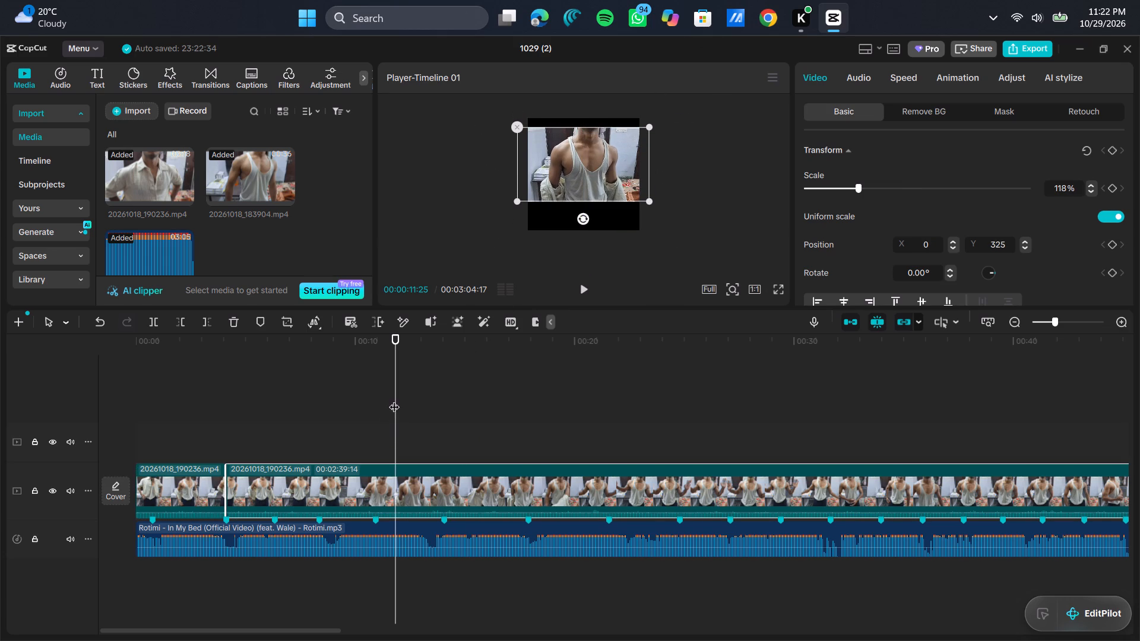
Play the second clip from just before the cut, and scrub back to the cut to review its footage.
{"action": "left_click_drag", "start_coordinate": [394, 399], "coordinate": [221, 431]}
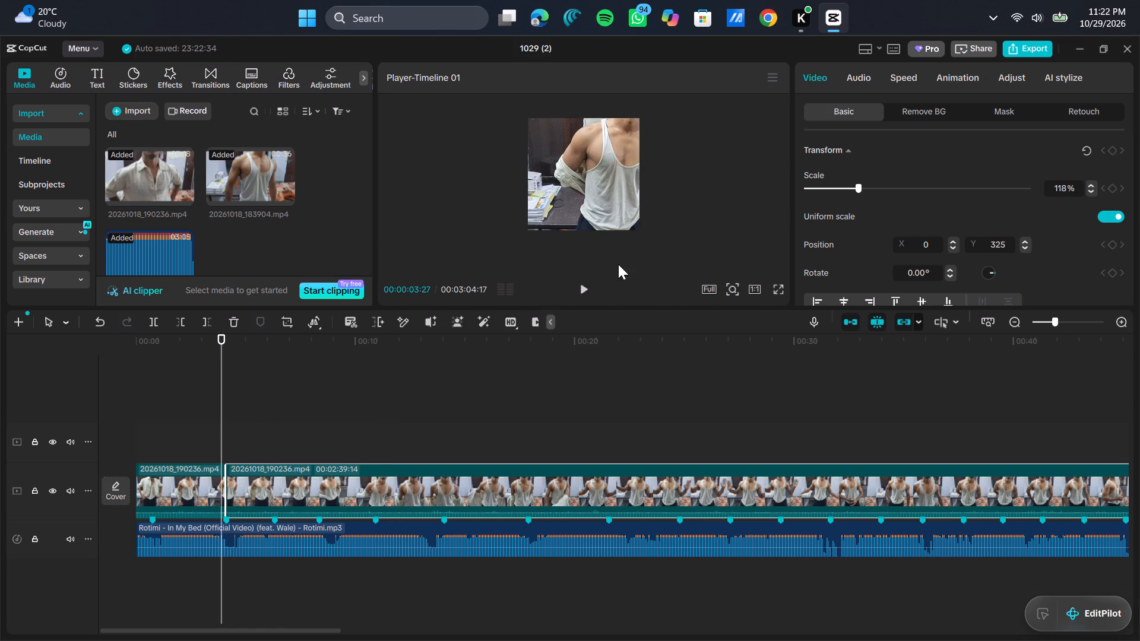
{"action": "left_click", "coordinate": [590, 286]}
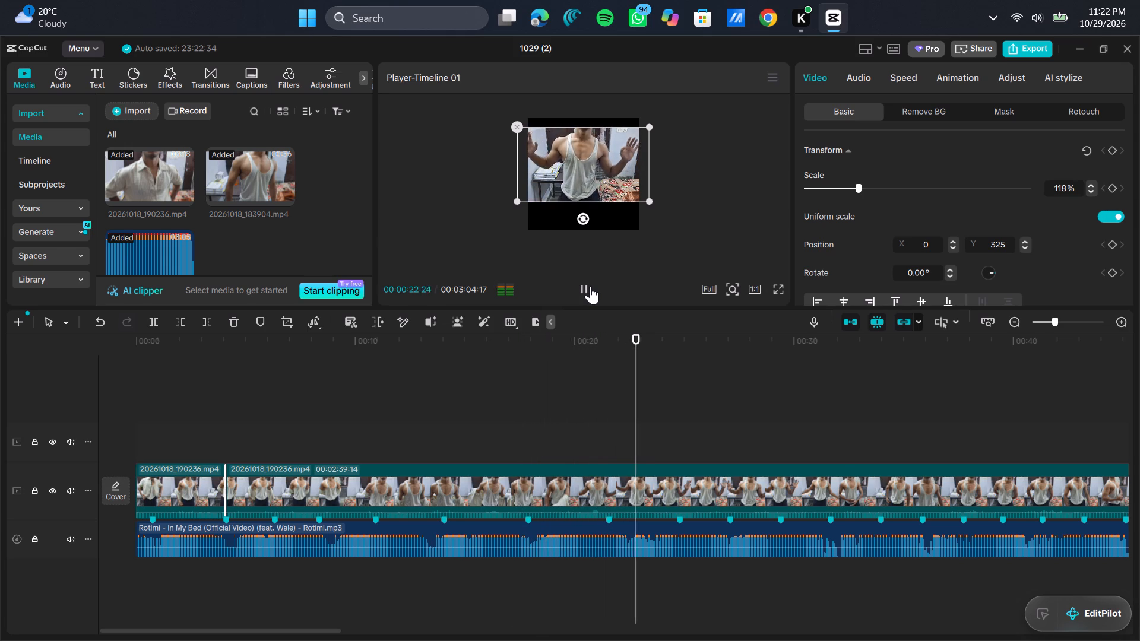
{"action": "left_click", "coordinate": [590, 286]}
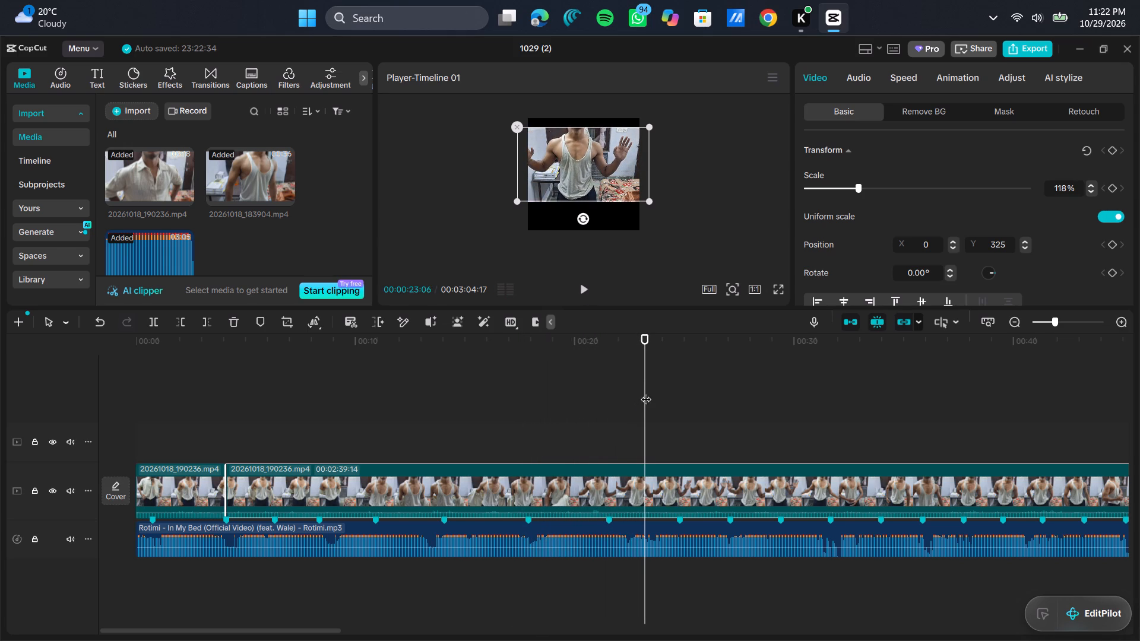
{"action": "left_click_drag", "start_coordinate": [646, 392], "coordinate": [328, 436]}
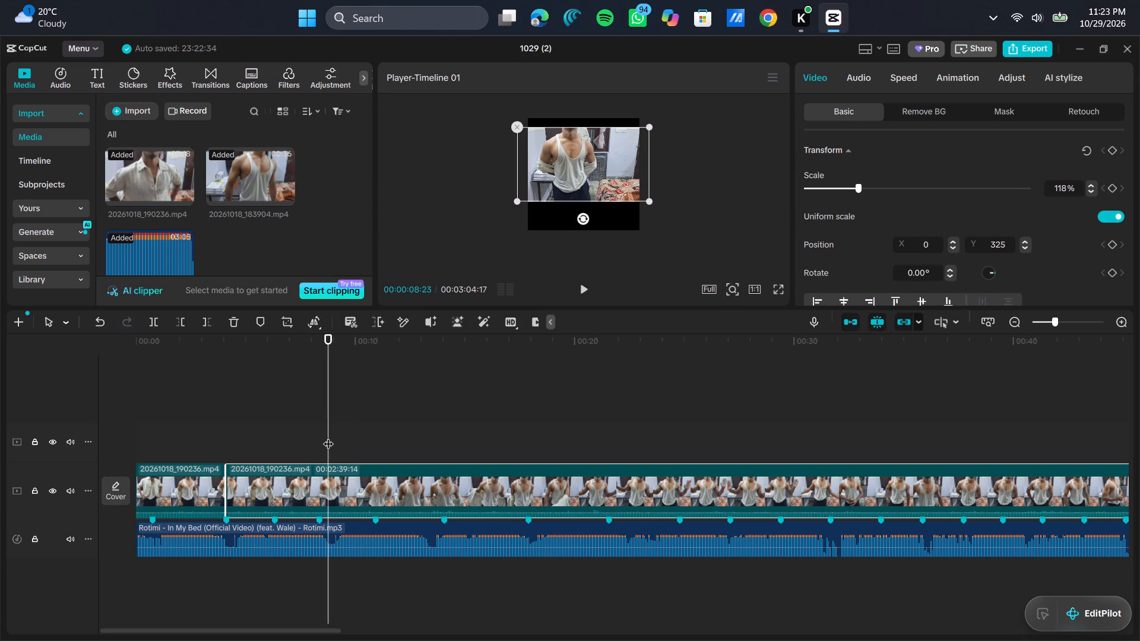
{"action": "left_click_drag", "start_coordinate": [328, 436], "coordinate": [229, 462]}
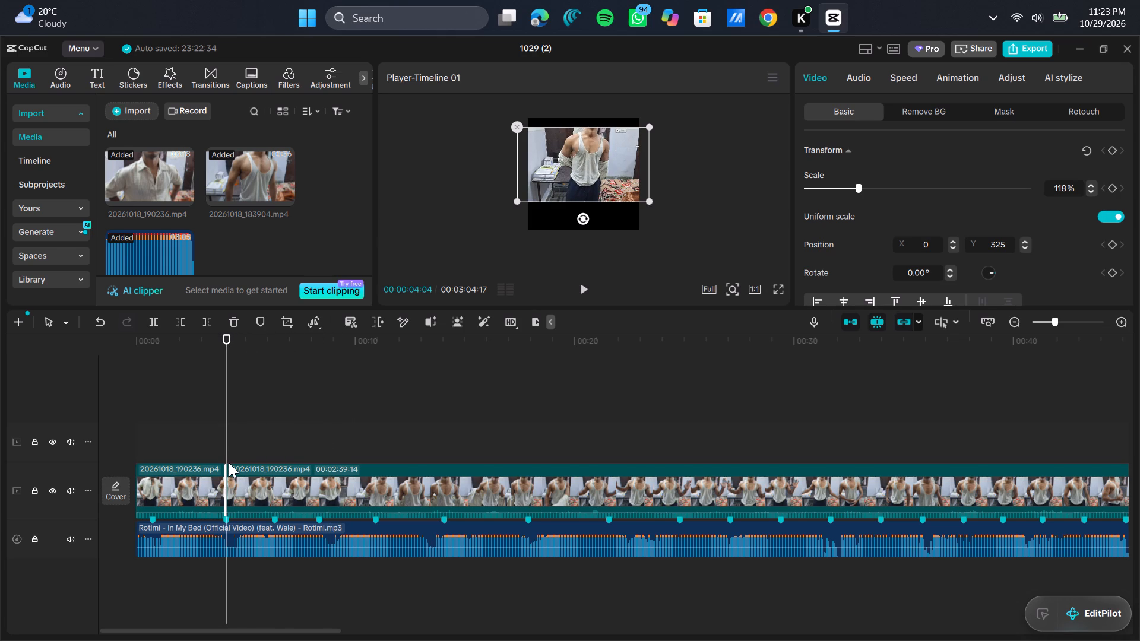
Delete the short first clip from the video track.
{"action": "left_click", "coordinate": [197, 485]}
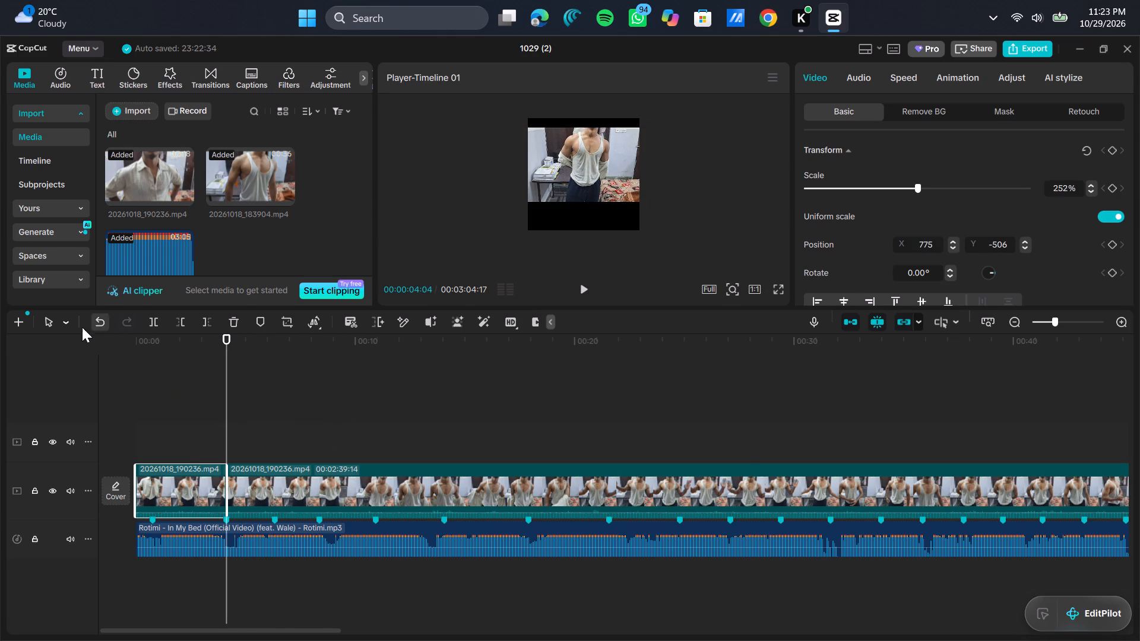
{"action": "left_click", "coordinate": [232, 328]}
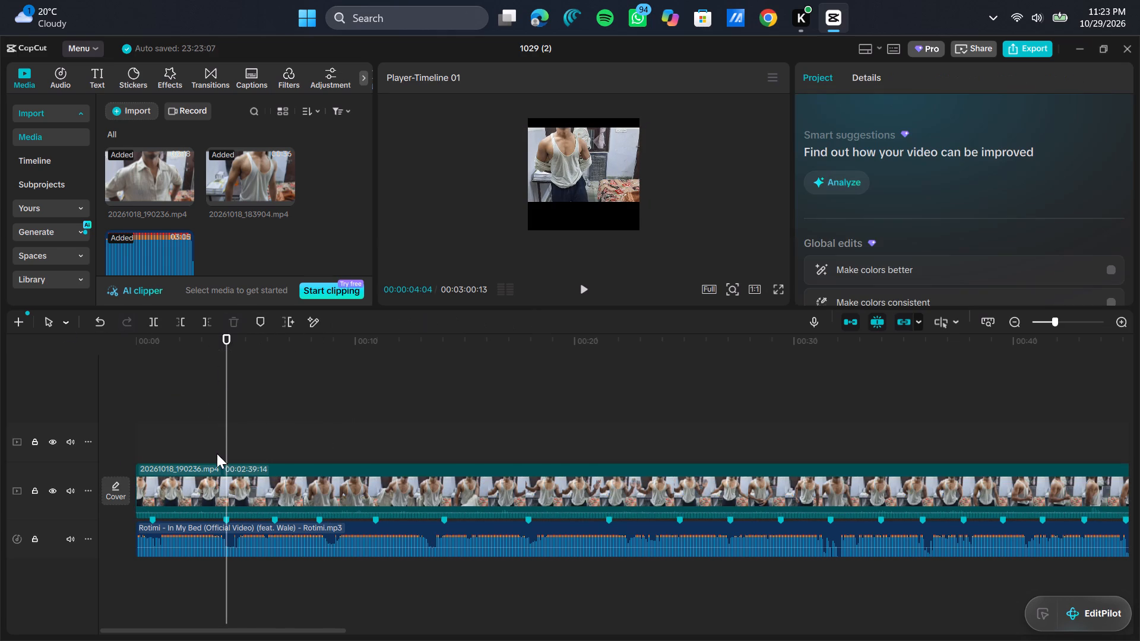
At the timeline start, enlarge the remaining clip to about 245% and position it in the frame at X 0, about Y -727.
{"action": "left_click_drag", "start_coordinate": [222, 427], "coordinate": [229, 422]}
{"action": "left_click_drag", "start_coordinate": [229, 422], "coordinate": [82, 446]}
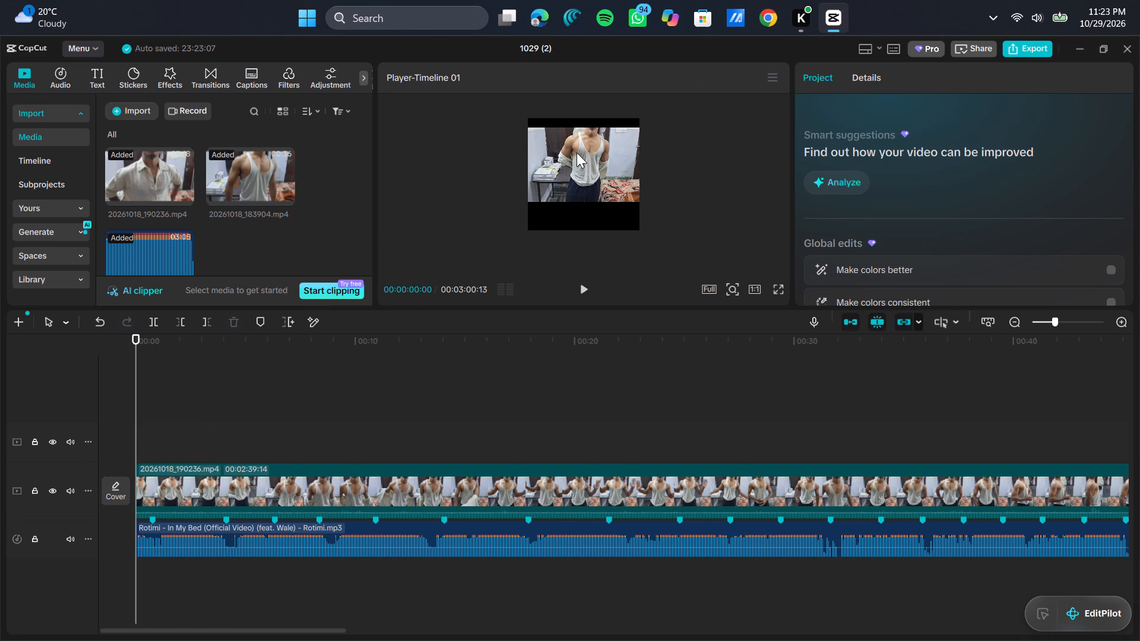
{"action": "left_click", "coordinate": [577, 153]}
{"action": "left_click_drag", "start_coordinate": [651, 126], "coordinate": [660, 115]}
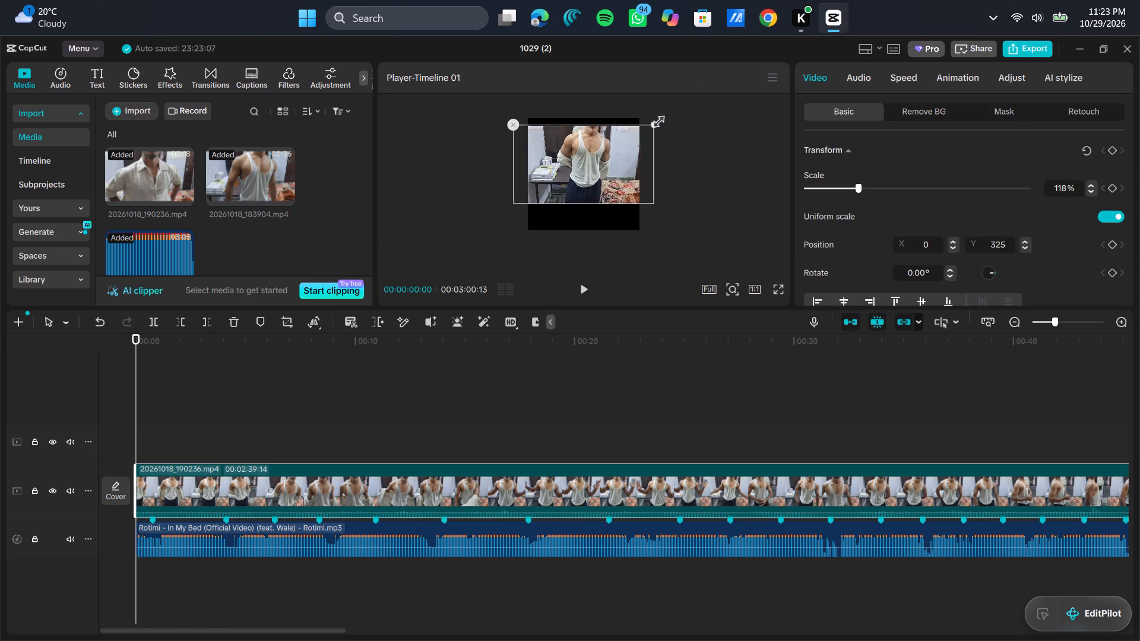
{"action": "left_click_drag", "start_coordinate": [660, 115], "coordinate": [767, 28]}
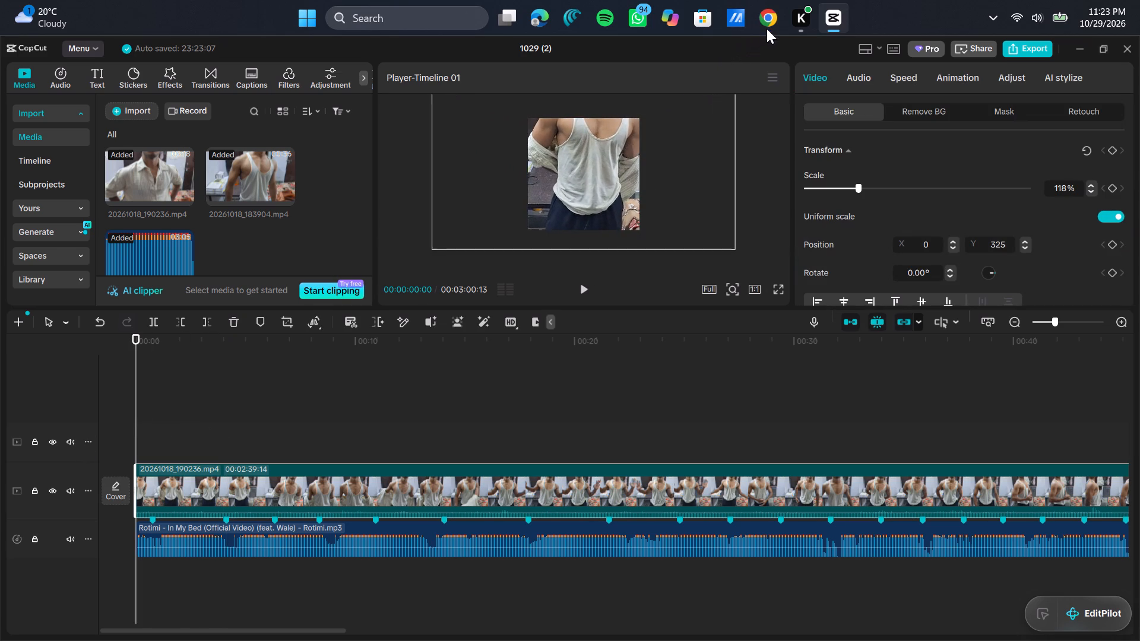
{"action": "left_click_drag", "start_coordinate": [767, 28], "coordinate": [737, 56]}
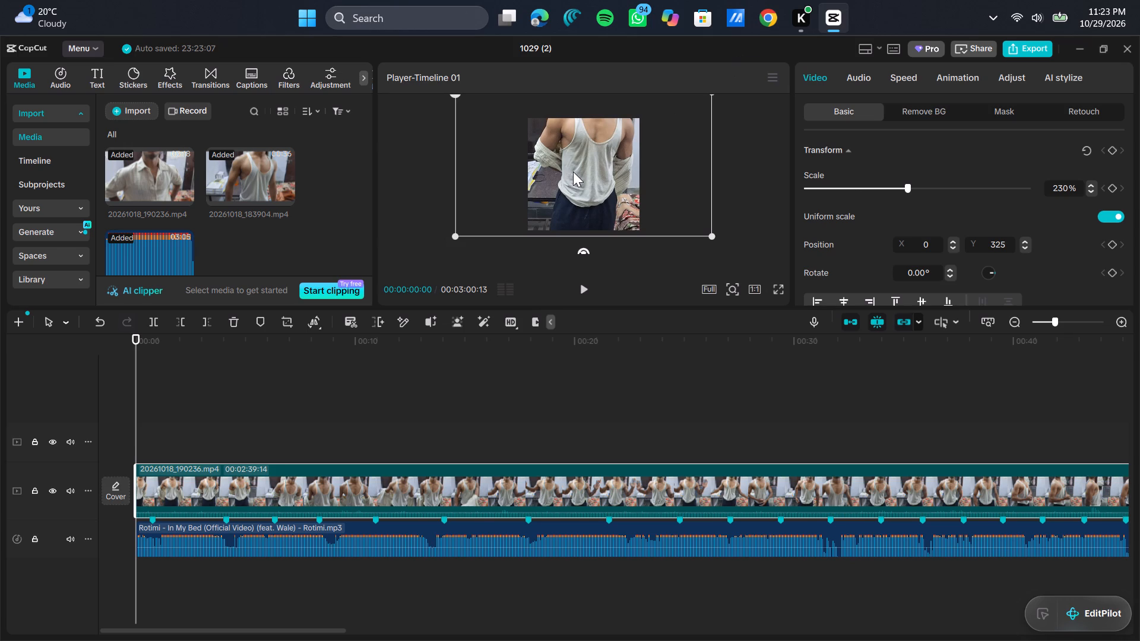
{"action": "left_click_drag", "start_coordinate": [573, 172], "coordinate": [571, 207]}
{"action": "left_click_drag", "start_coordinate": [575, 196], "coordinate": [569, 190]}
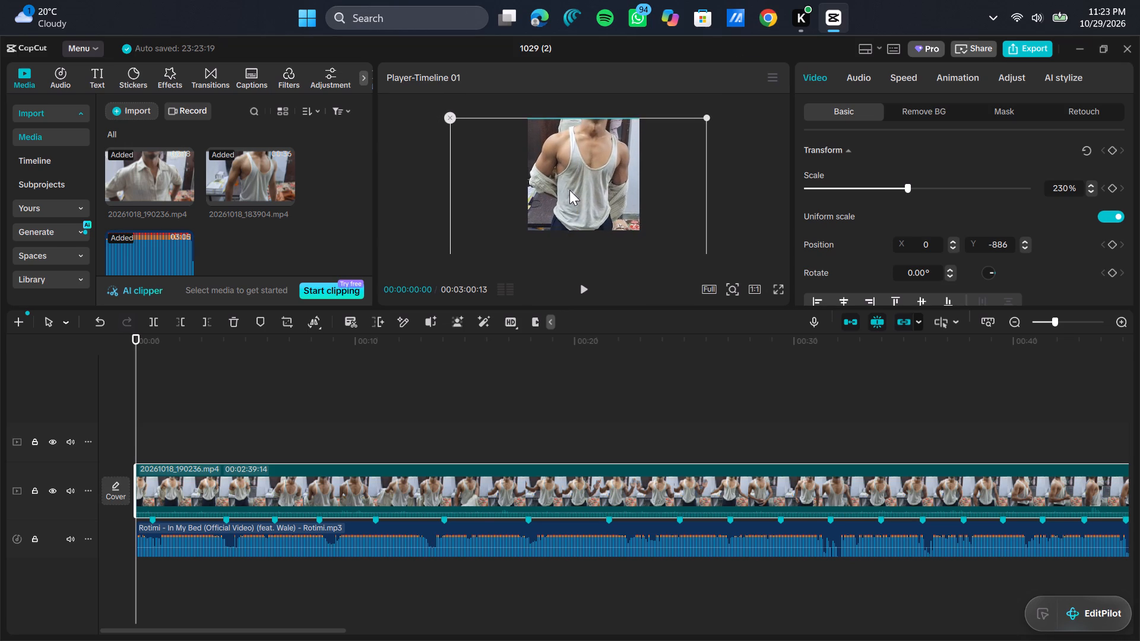
{"action": "left_click_drag", "start_coordinate": [569, 190], "coordinate": [569, 191]}
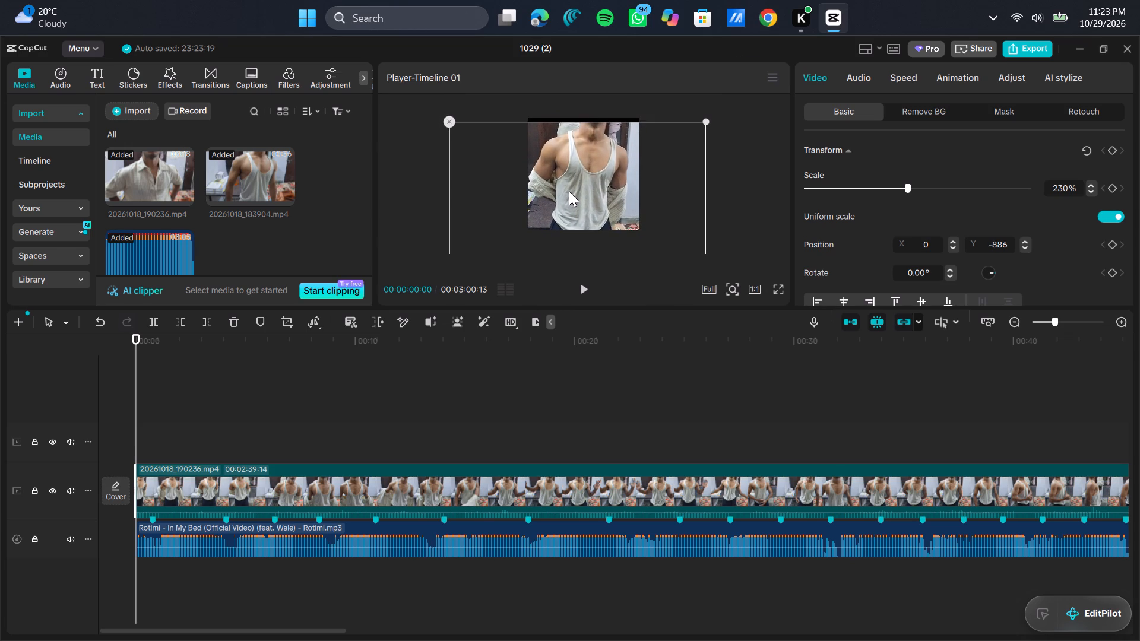
{"action": "left_click_drag", "start_coordinate": [569, 191], "coordinate": [569, 189]}
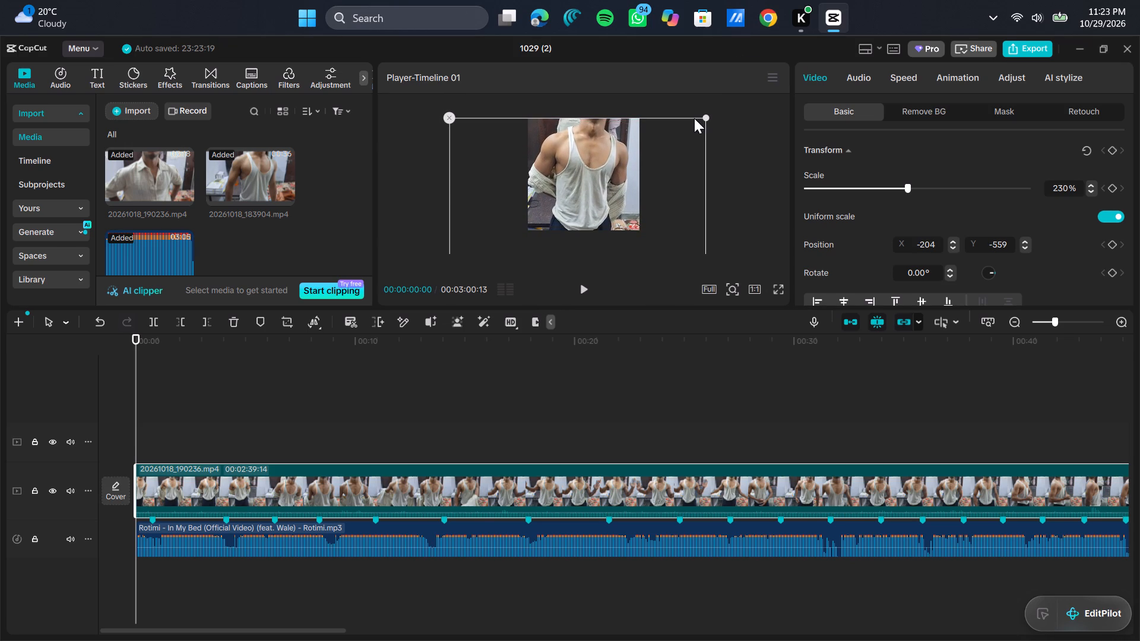
{"action": "left_click_drag", "start_coordinate": [702, 116], "coordinate": [710, 110]}
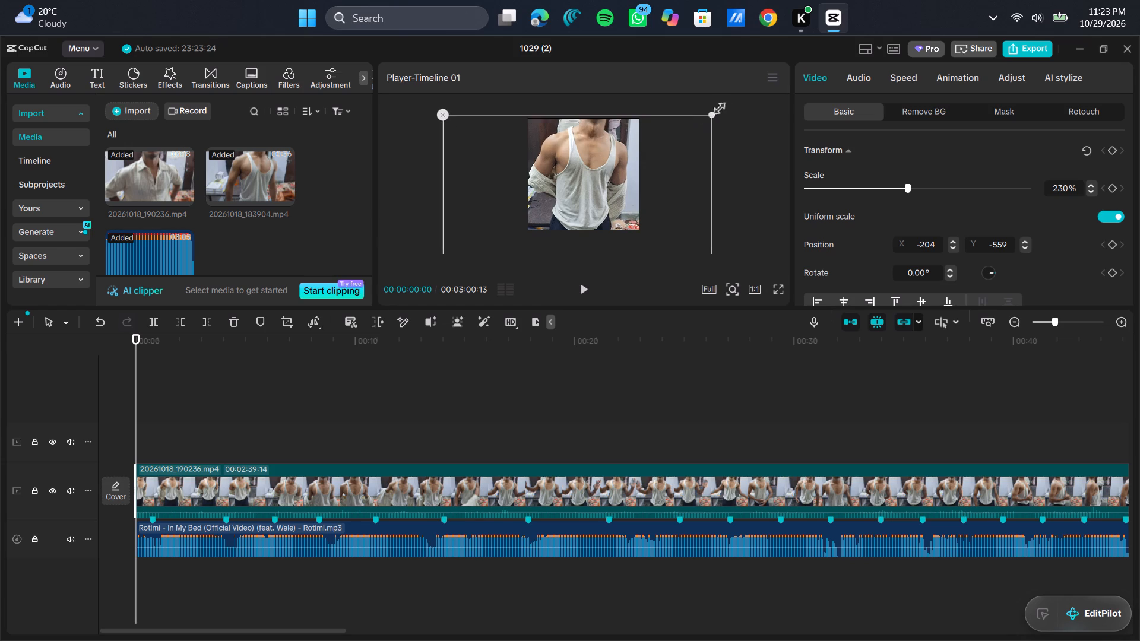
{"action": "left_click_drag", "start_coordinate": [710, 110], "coordinate": [714, 107]}
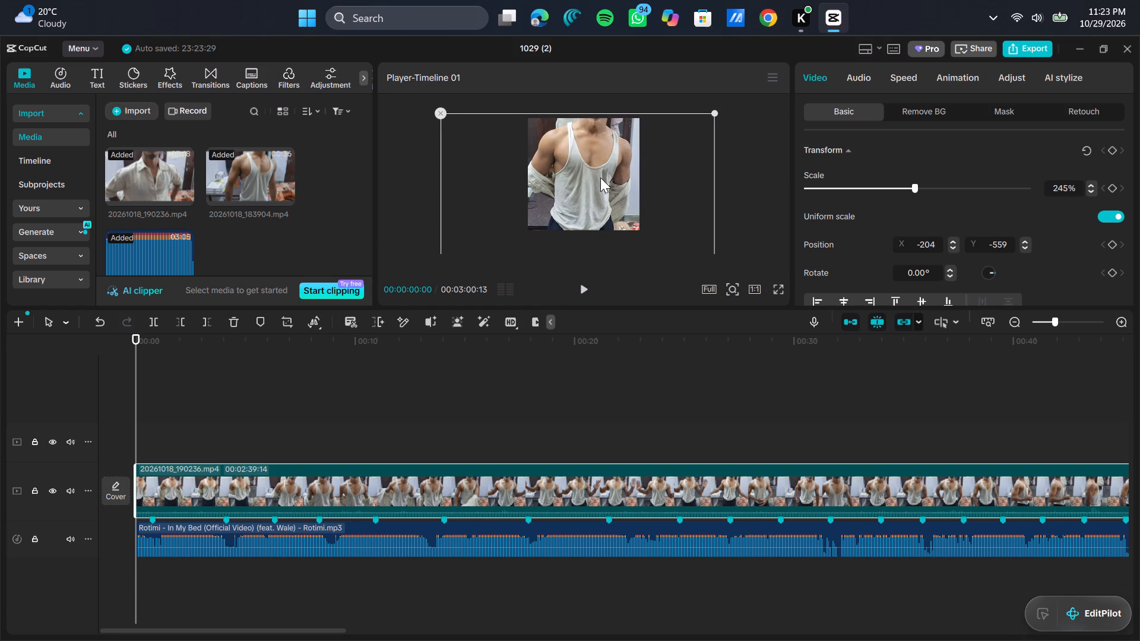
{"action": "left_click_drag", "start_coordinate": [600, 177], "coordinate": [603, 184]}
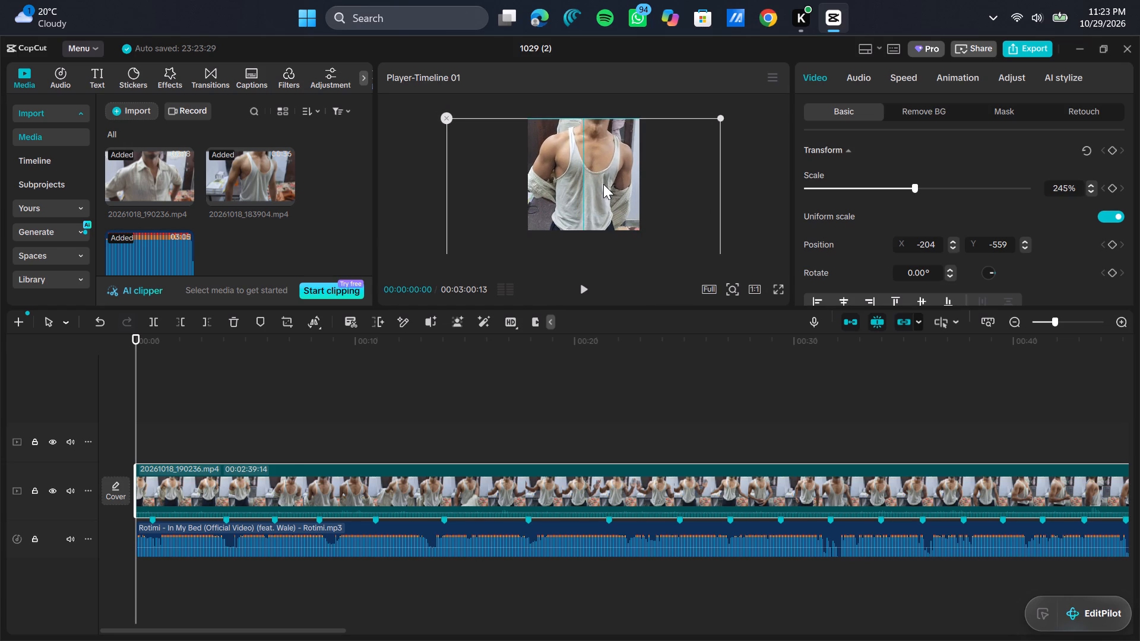
{"action": "left_click_drag", "start_coordinate": [603, 184], "coordinate": [604, 184]}
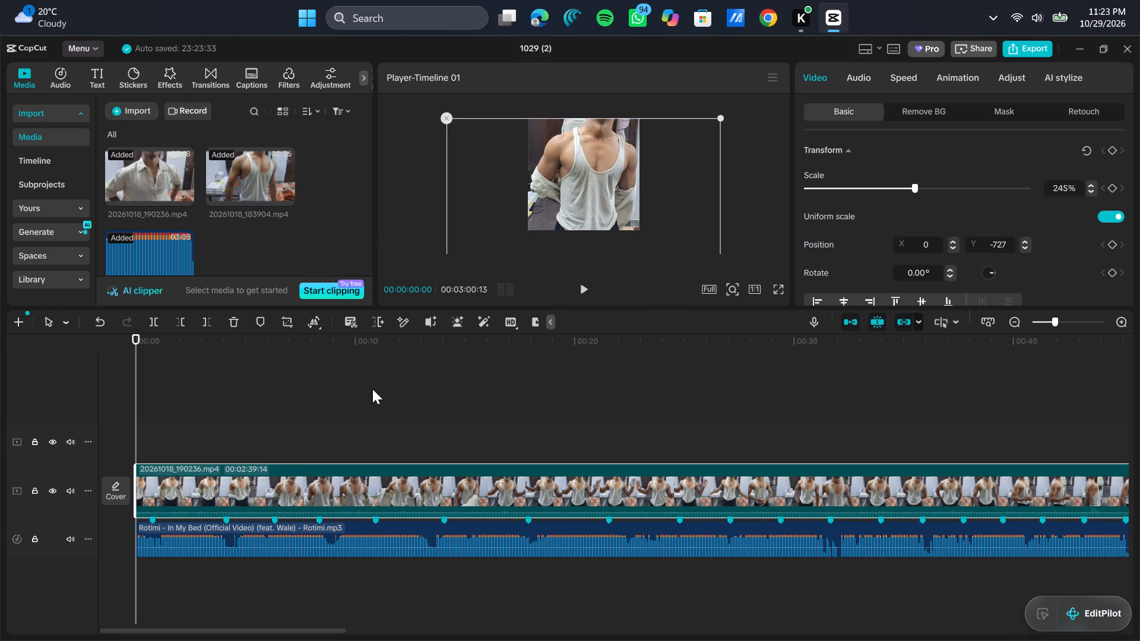
Play the clip from the timeline start and split it at the second beat marker, 00:00:04:04.
{"action": "left_click", "coordinate": [759, 213]}
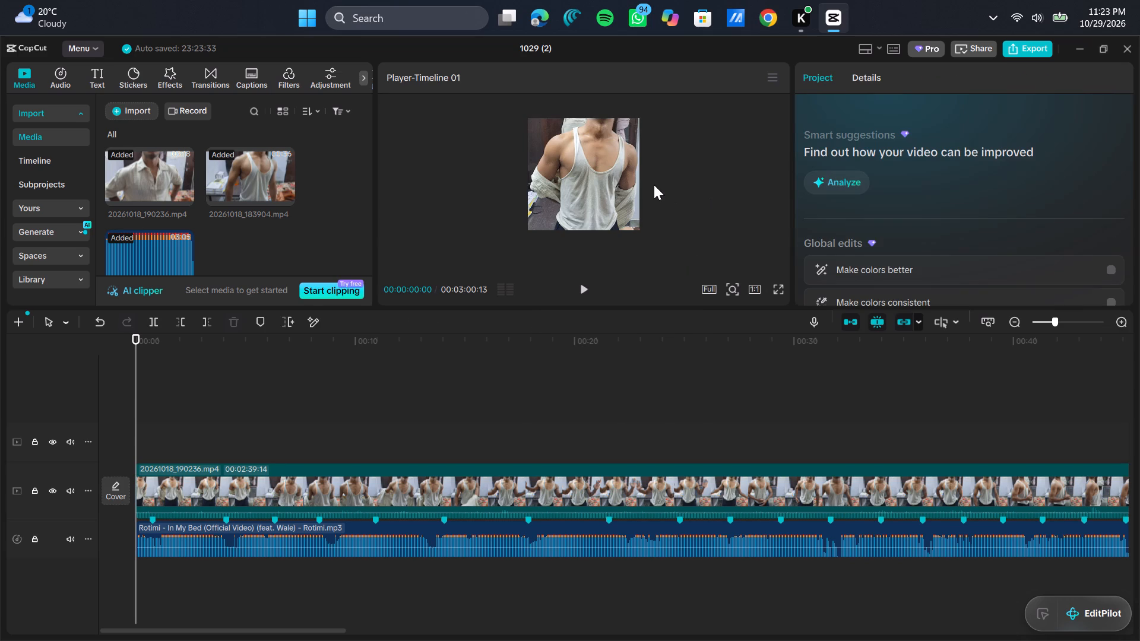
{"action": "scroll", "coordinate": [654, 185], "scroll_direction": "up", "scroll_amount": 3, "text": "ctrl"}
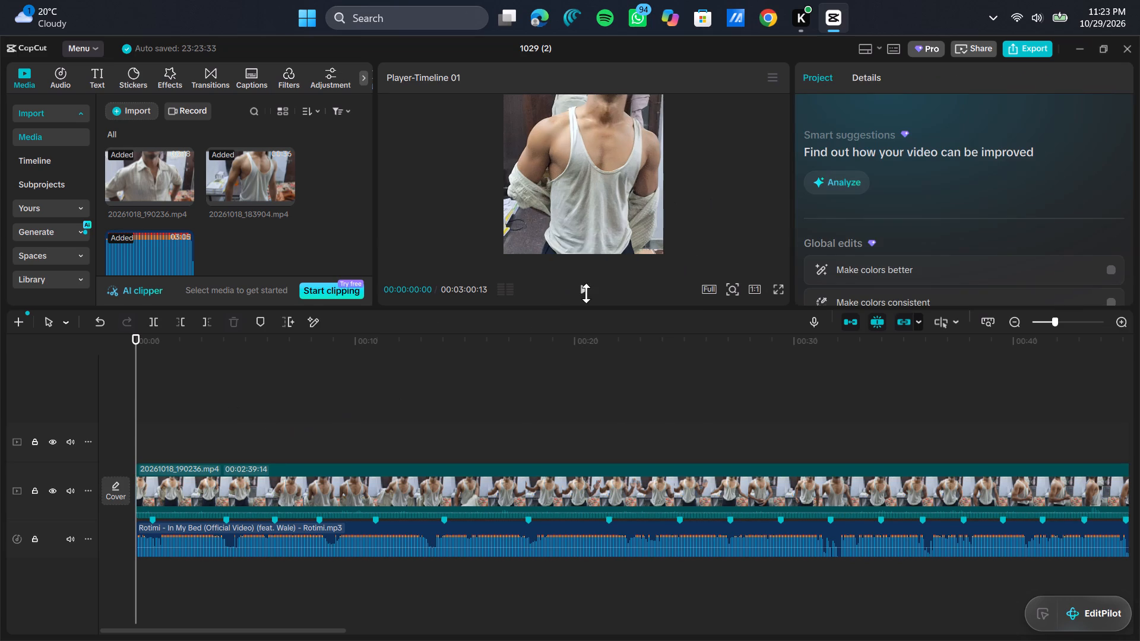
{"action": "left_click", "coordinate": [585, 297]}
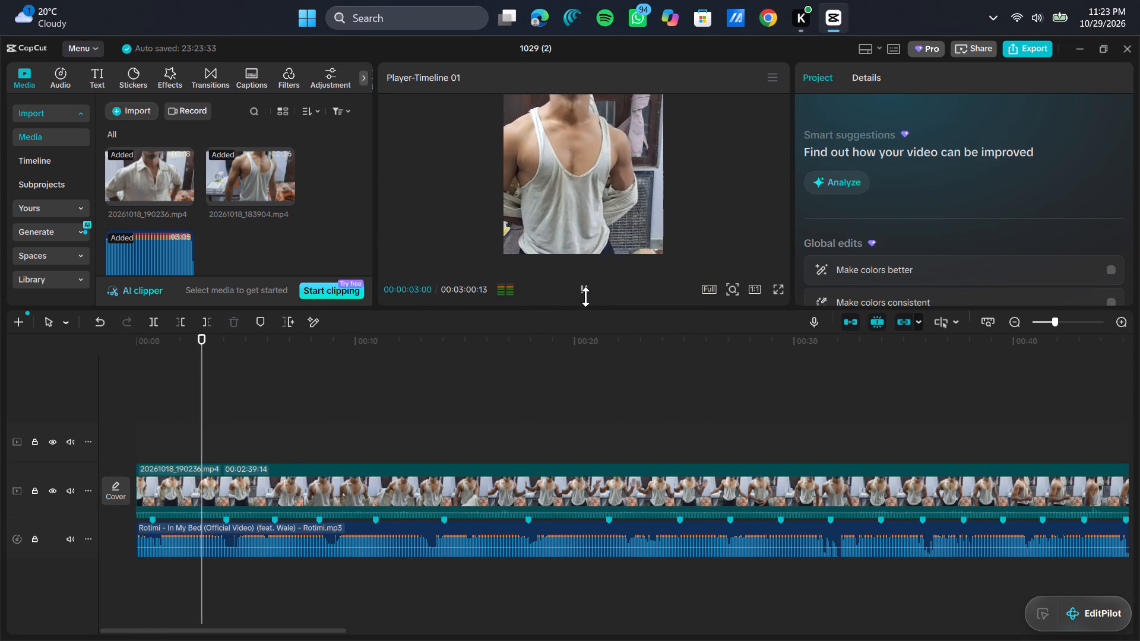
{"action": "left_click", "coordinate": [585, 297]}
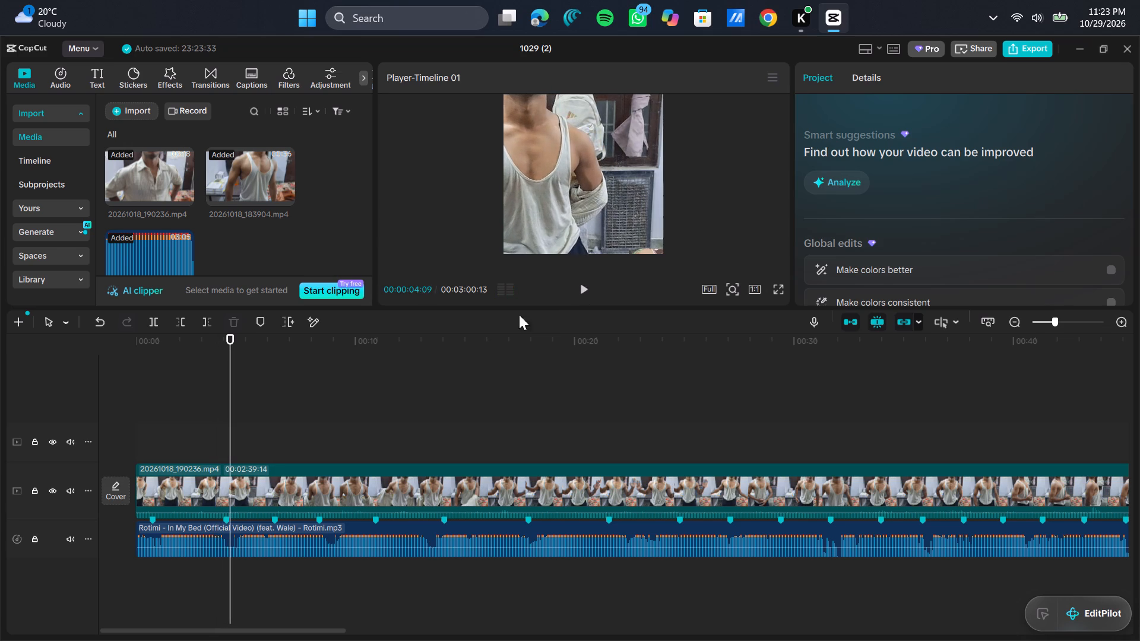
{"action": "left_click", "coordinate": [228, 375]}
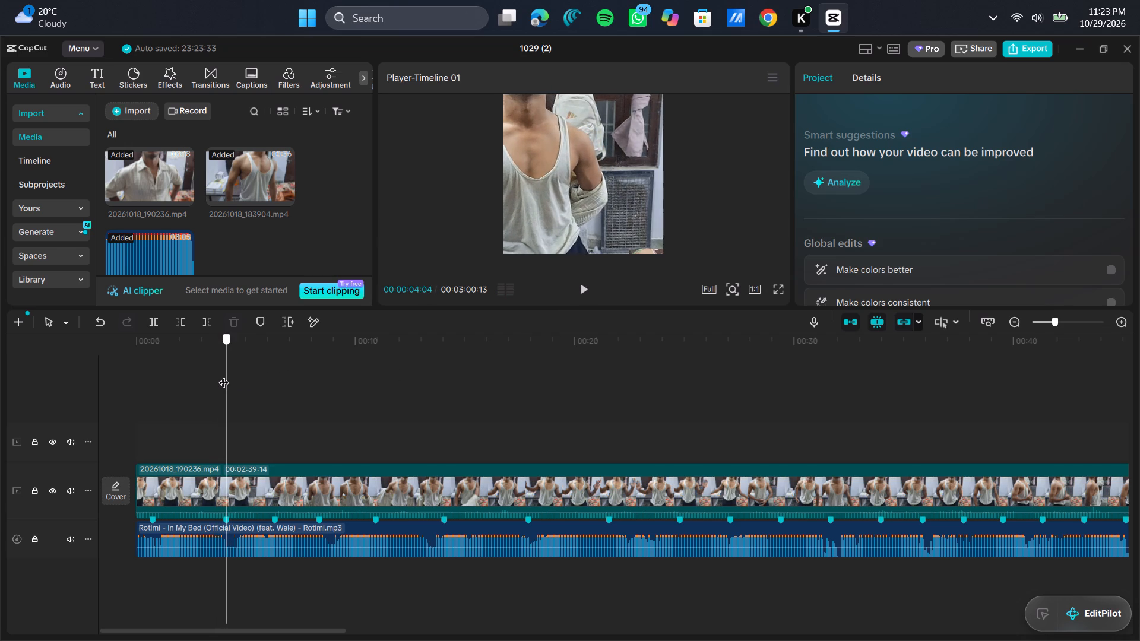
{"action": "left_click", "coordinate": [154, 329]}
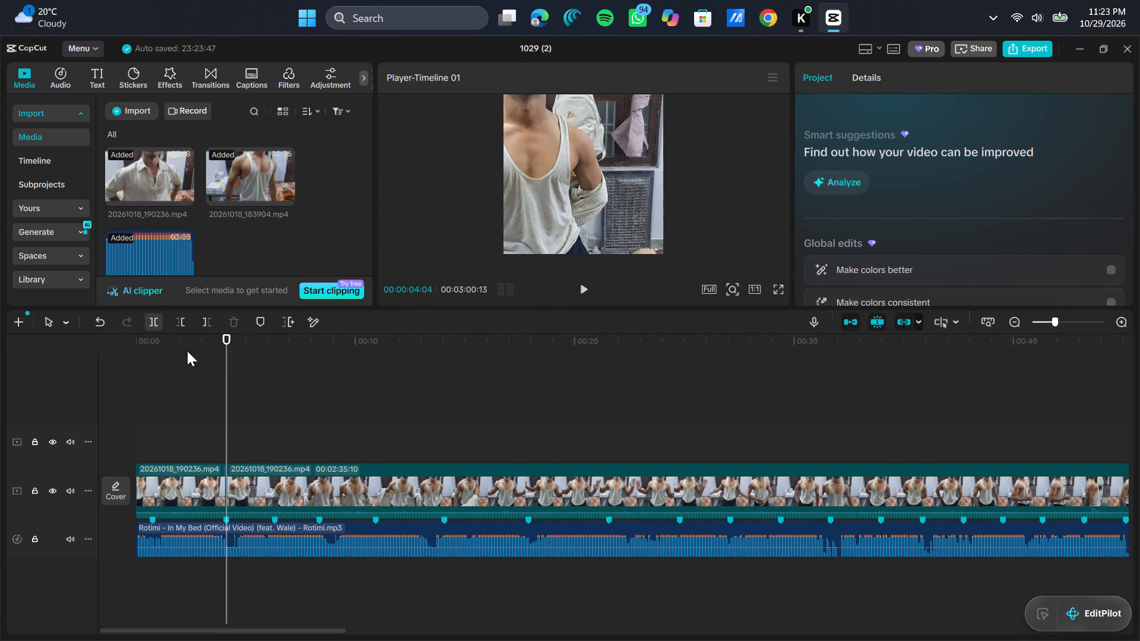
Shrink the clip after the cut to about 175% and reposition it in the frame at about X 384, Y 0.
{"action": "left_click", "coordinate": [291, 486]}
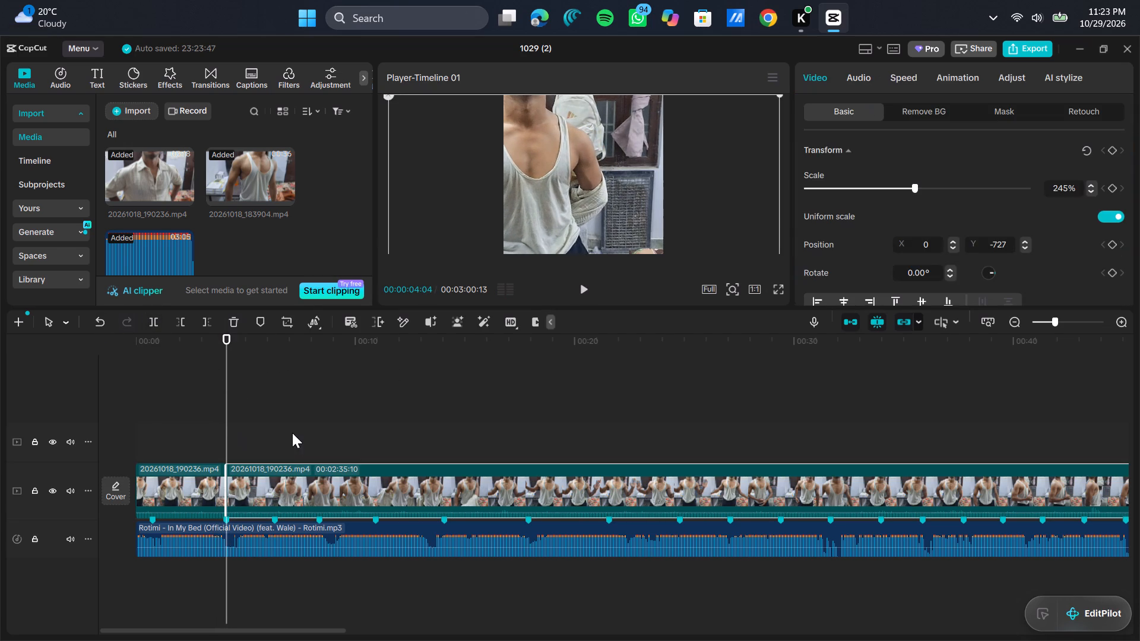
{"action": "left_click", "coordinate": [292, 433]}
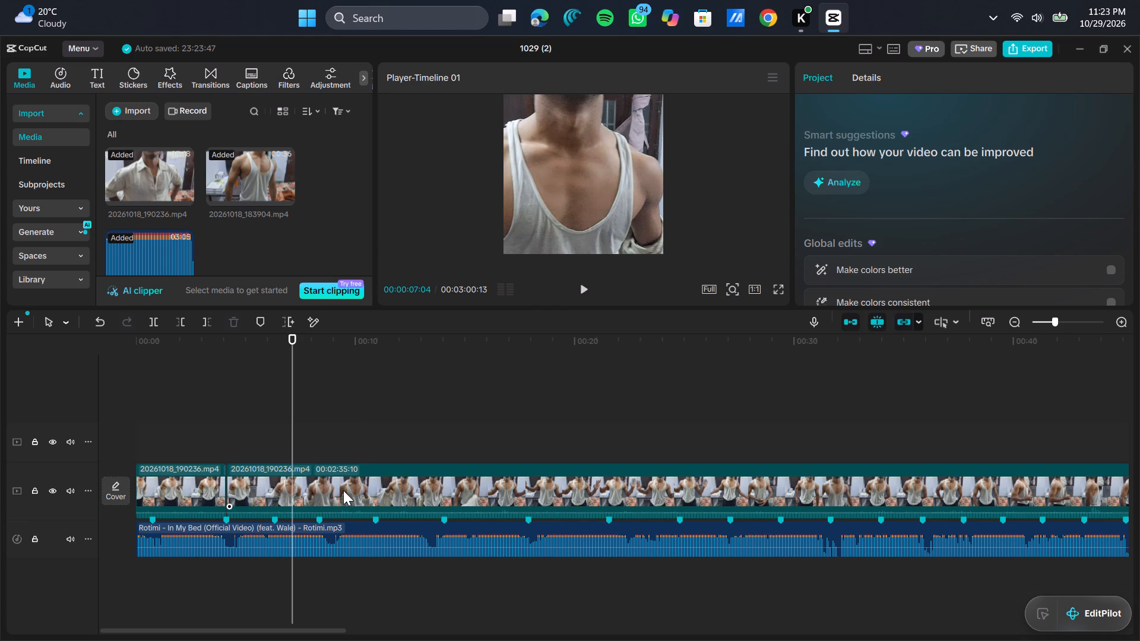
{"action": "left_click", "coordinate": [343, 490]}
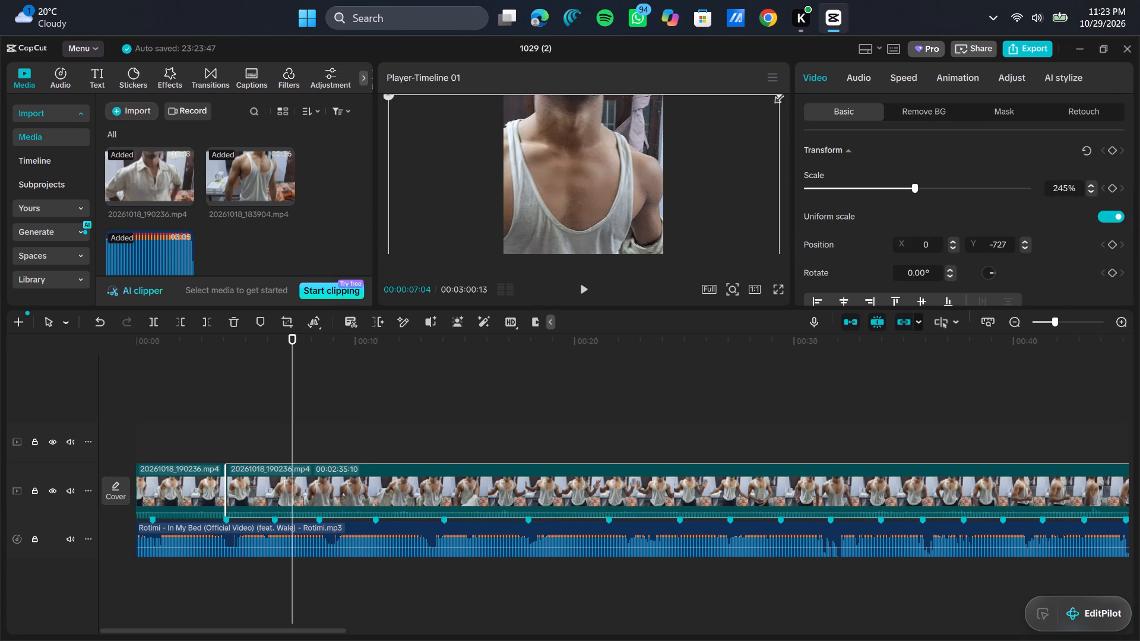
{"action": "left_click_drag", "start_coordinate": [778, 94], "coordinate": [693, 137]}
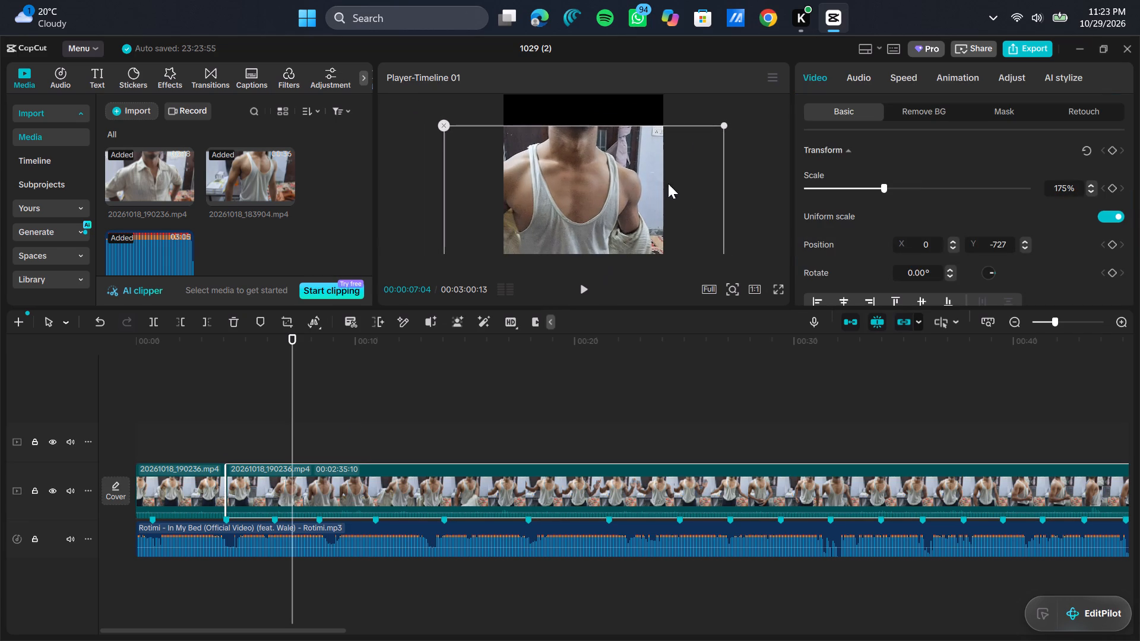
{"action": "left_click_drag", "start_coordinate": [622, 196], "coordinate": [638, 162]}
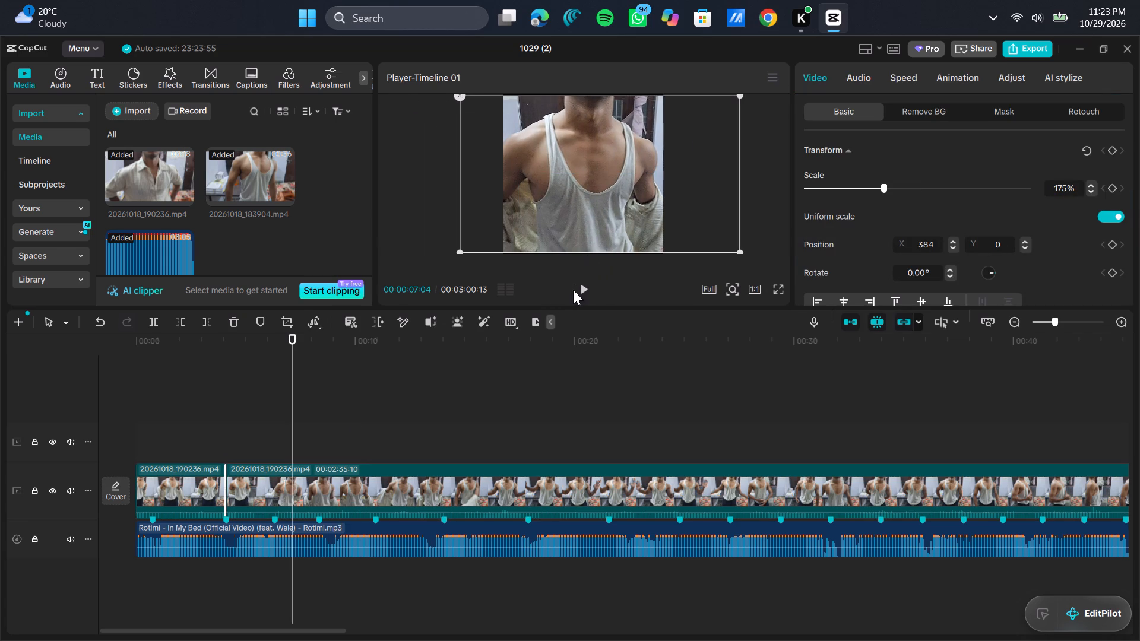
Play on through the second clip, split it at 00:00:12:12, and delete the segment between the two cuts.
{"action": "left_click", "coordinate": [581, 287]}
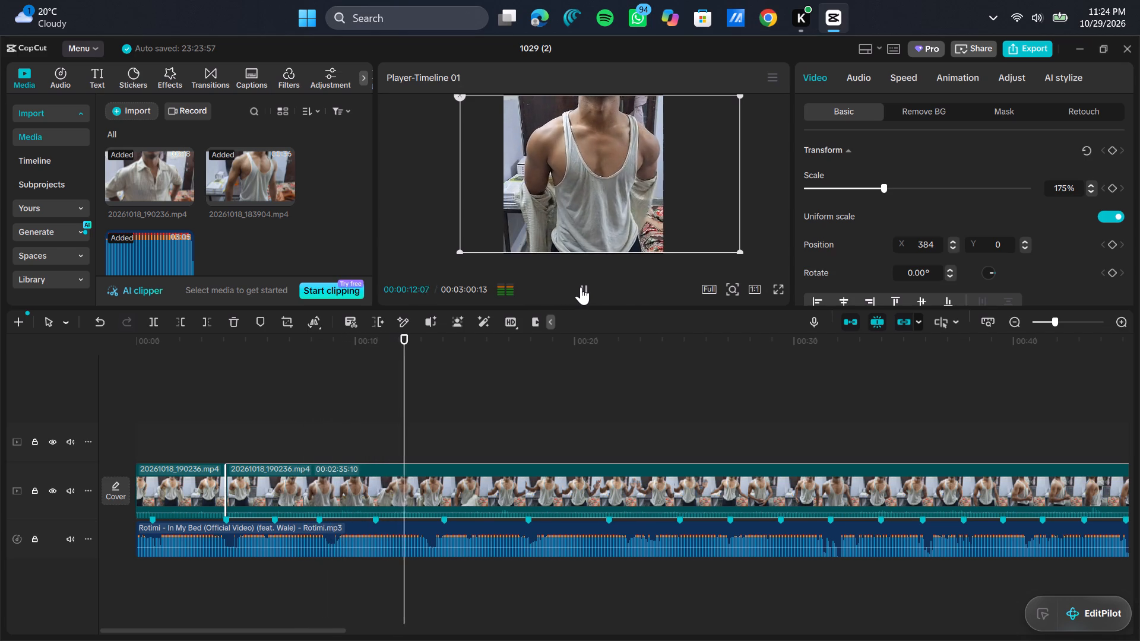
{"action": "left_click", "coordinate": [581, 287]}
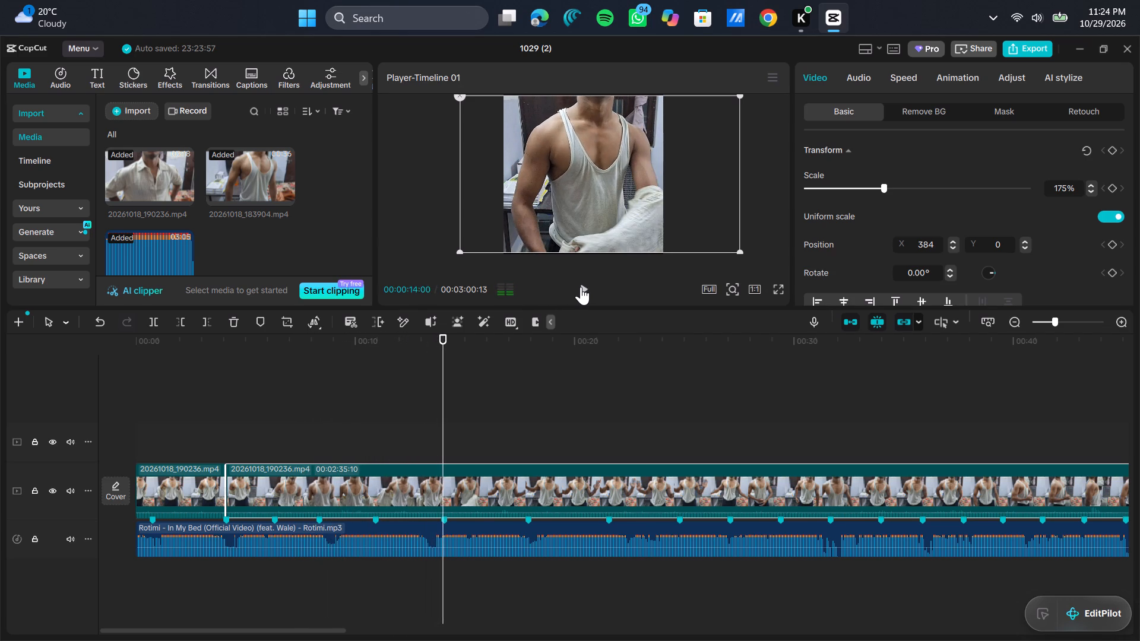
{"action": "left_click_drag", "start_coordinate": [445, 391], "coordinate": [408, 405]}
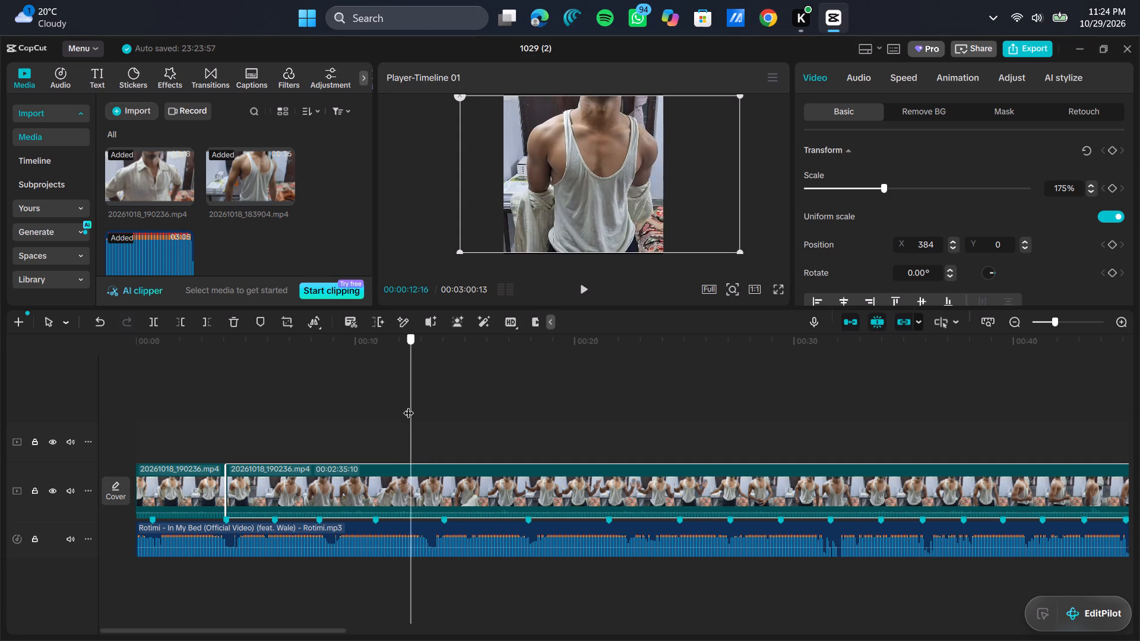
{"action": "left_click_drag", "start_coordinate": [408, 405], "coordinate": [408, 410]}
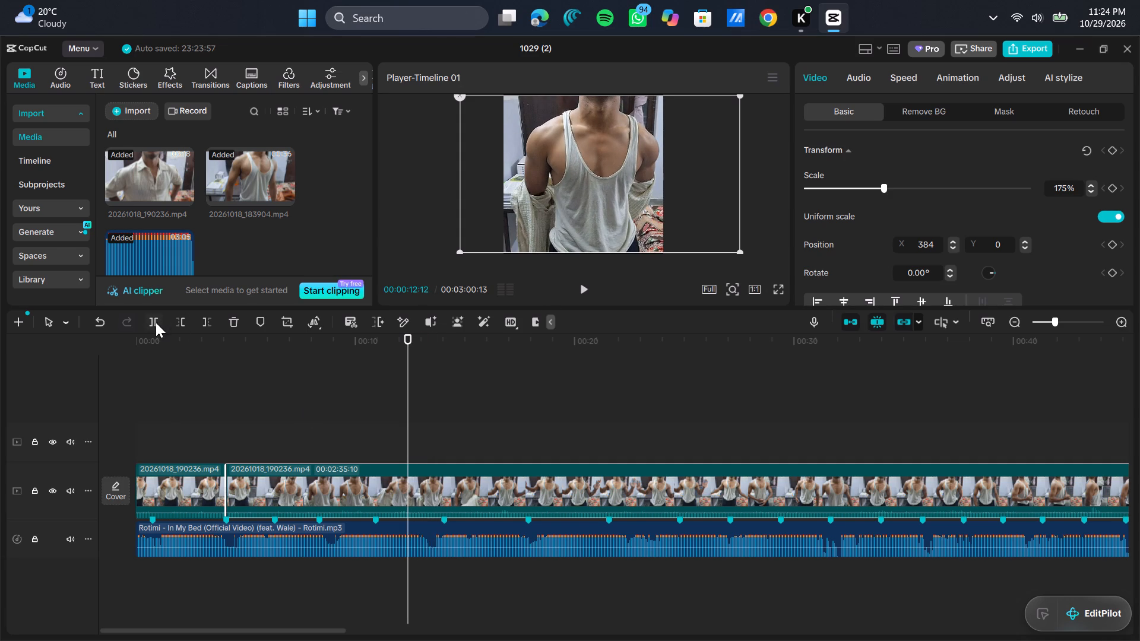
{"action": "left_click", "coordinate": [156, 322]}
{"action": "left_click", "coordinate": [292, 477]}
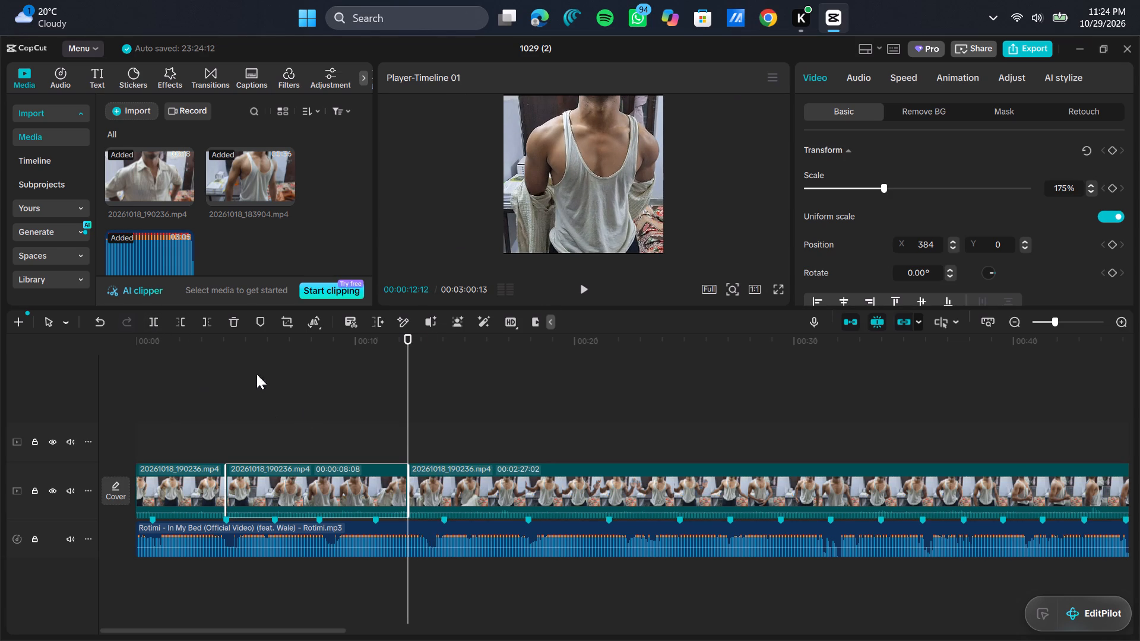
{"action": "left_click", "coordinate": [227, 325]}
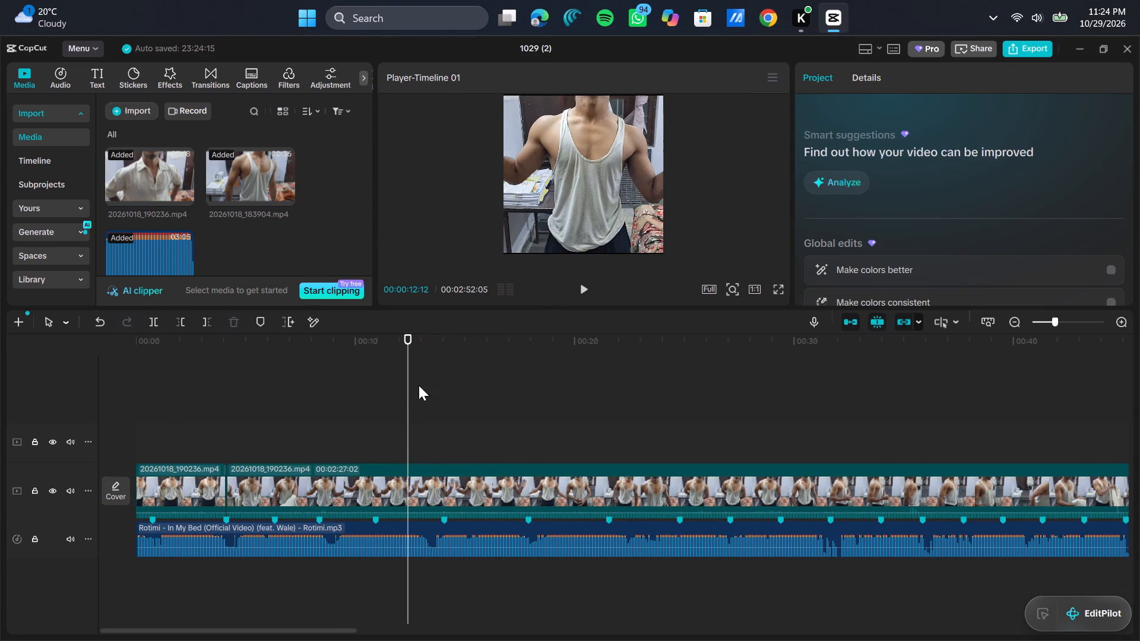
Scrub through the second clip and trim off its beginning up to the beat marker at 00:00:06:10.
{"action": "left_click_drag", "start_coordinate": [404, 388], "coordinate": [247, 411]}
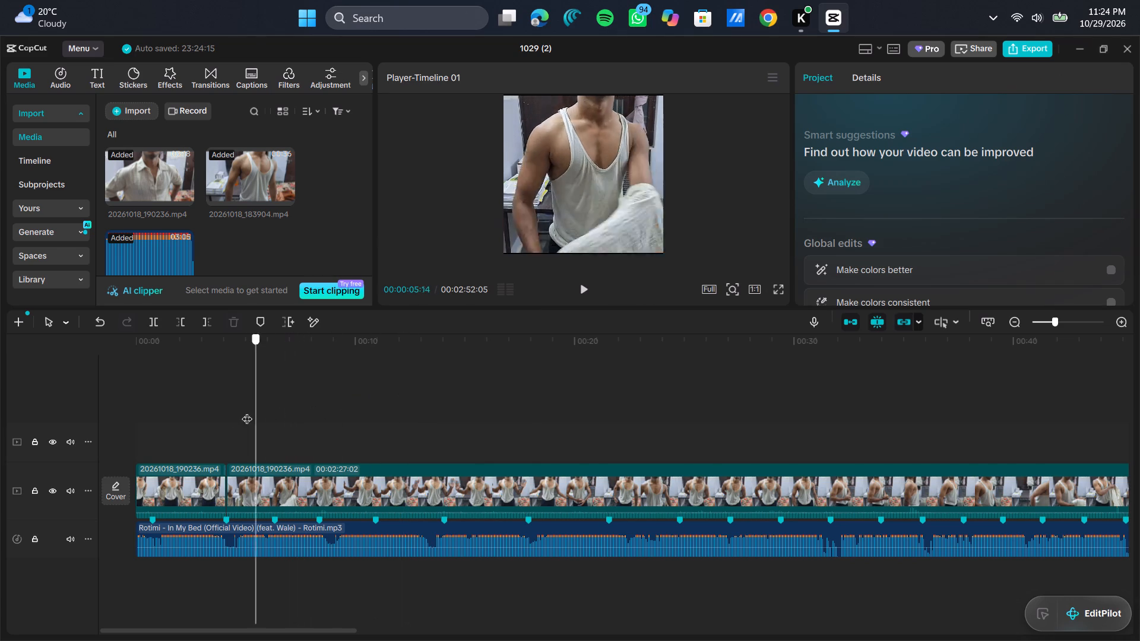
{"action": "left_click_drag", "start_coordinate": [247, 411], "coordinate": [347, 417]}
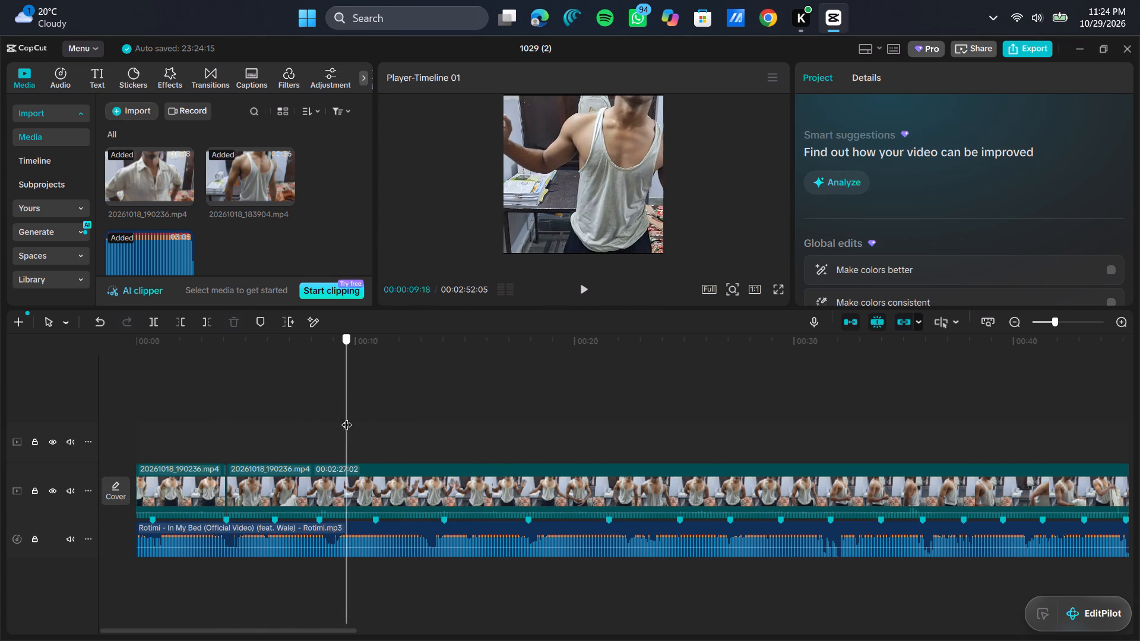
{"action": "left_click_drag", "start_coordinate": [347, 417], "coordinate": [392, 416]}
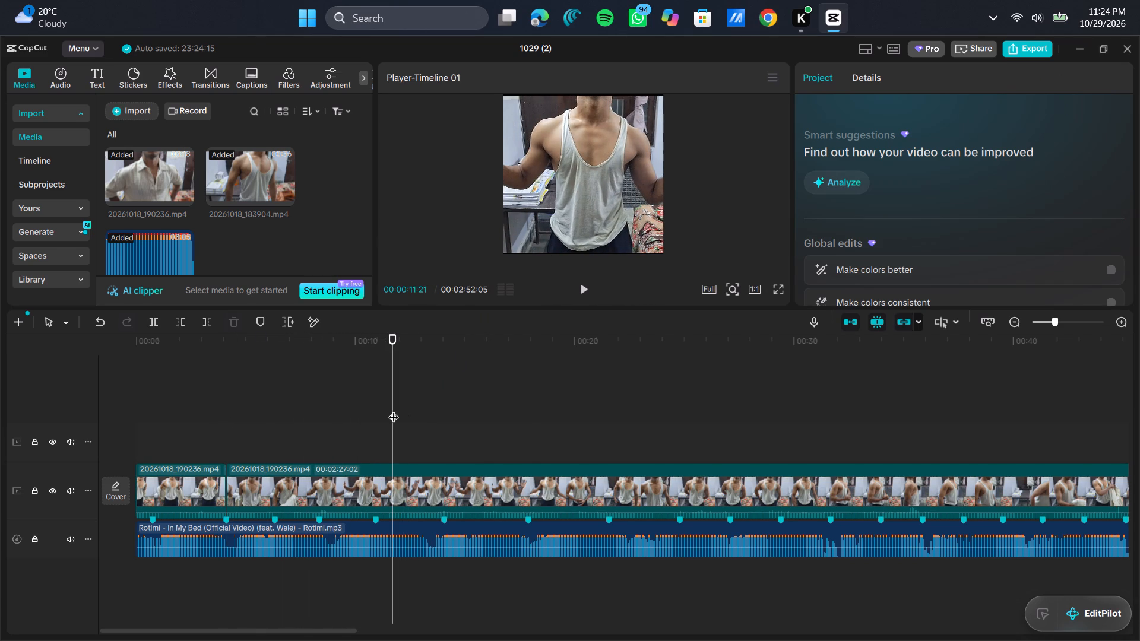
{"action": "left_click_drag", "start_coordinate": [394, 410], "coordinate": [327, 426]}
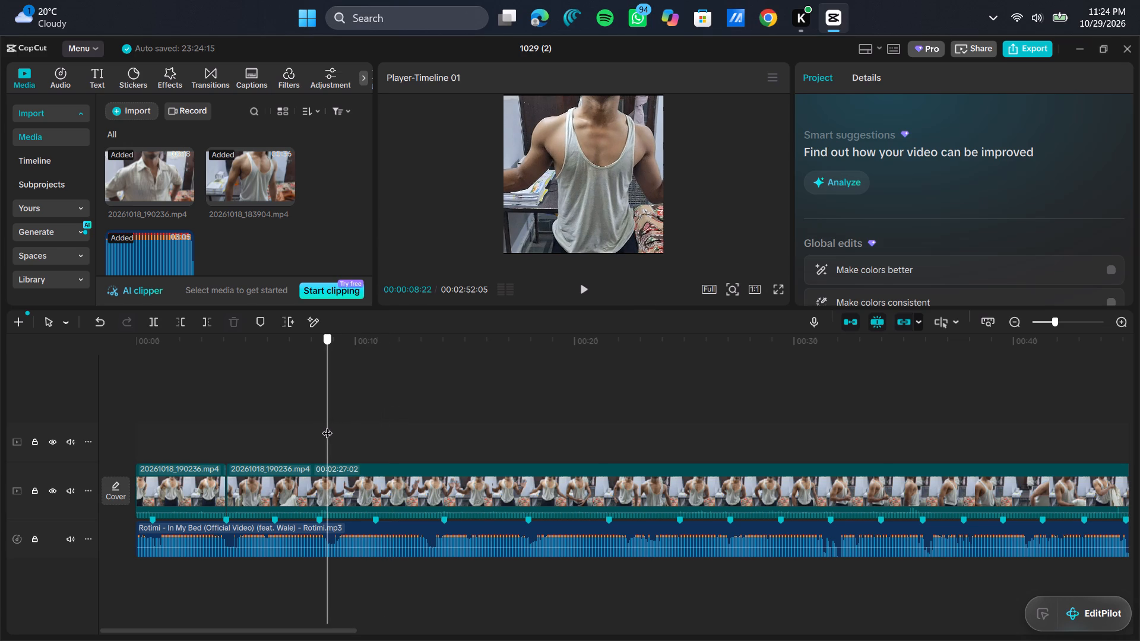
{"action": "left_click_drag", "start_coordinate": [327, 426], "coordinate": [273, 434]}
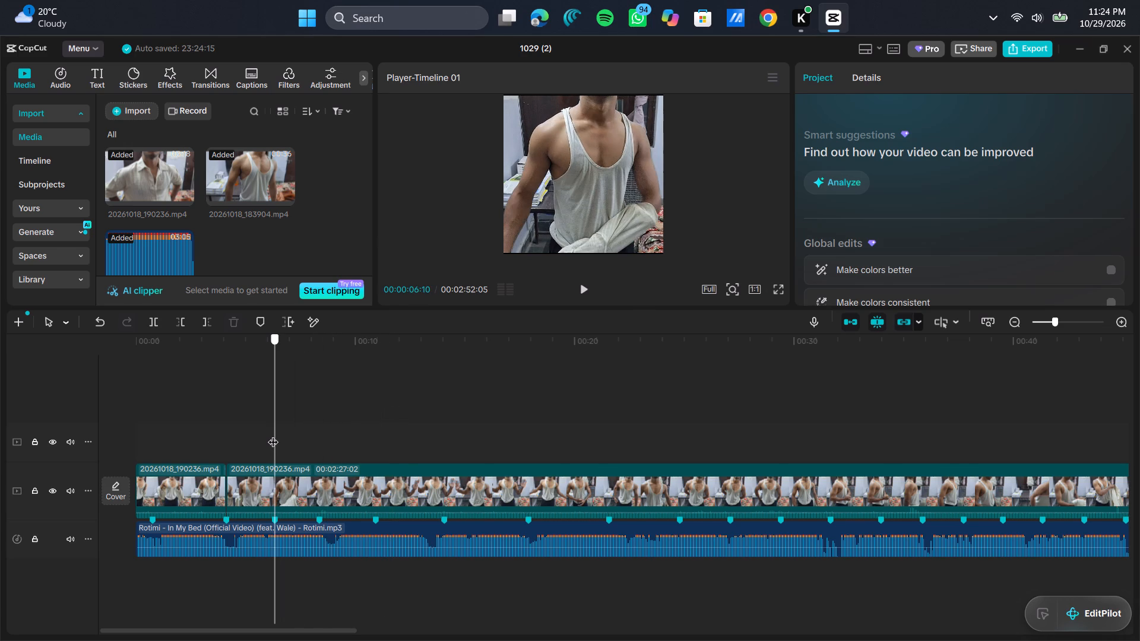
{"action": "left_click_drag", "start_coordinate": [273, 434], "coordinate": [259, 438]}
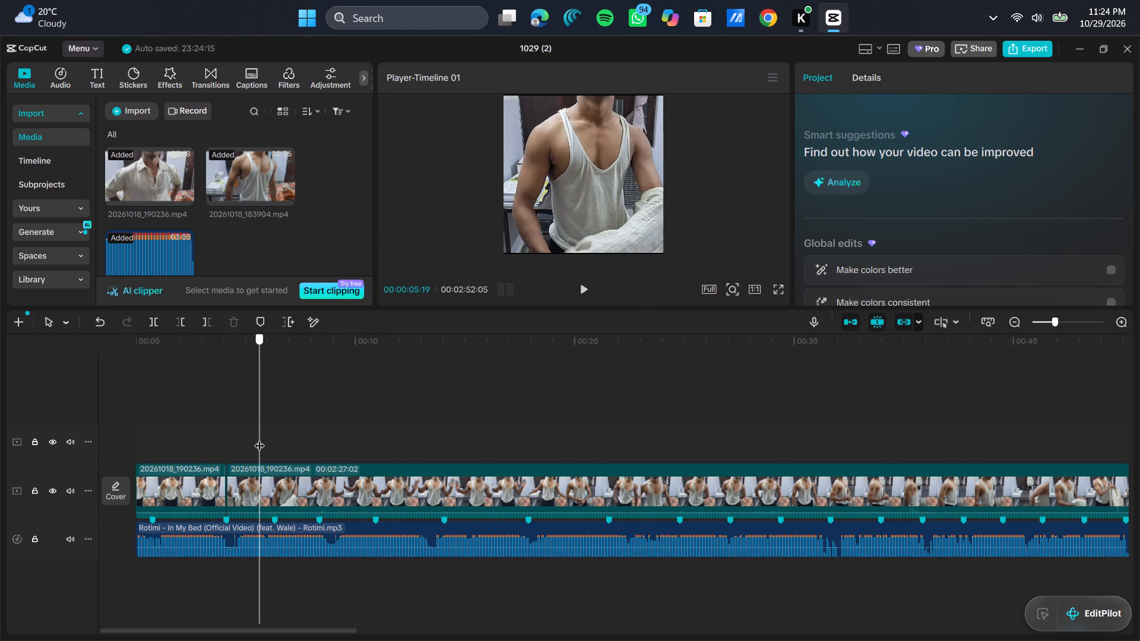
{"action": "left_click_drag", "start_coordinate": [259, 438], "coordinate": [277, 440]}
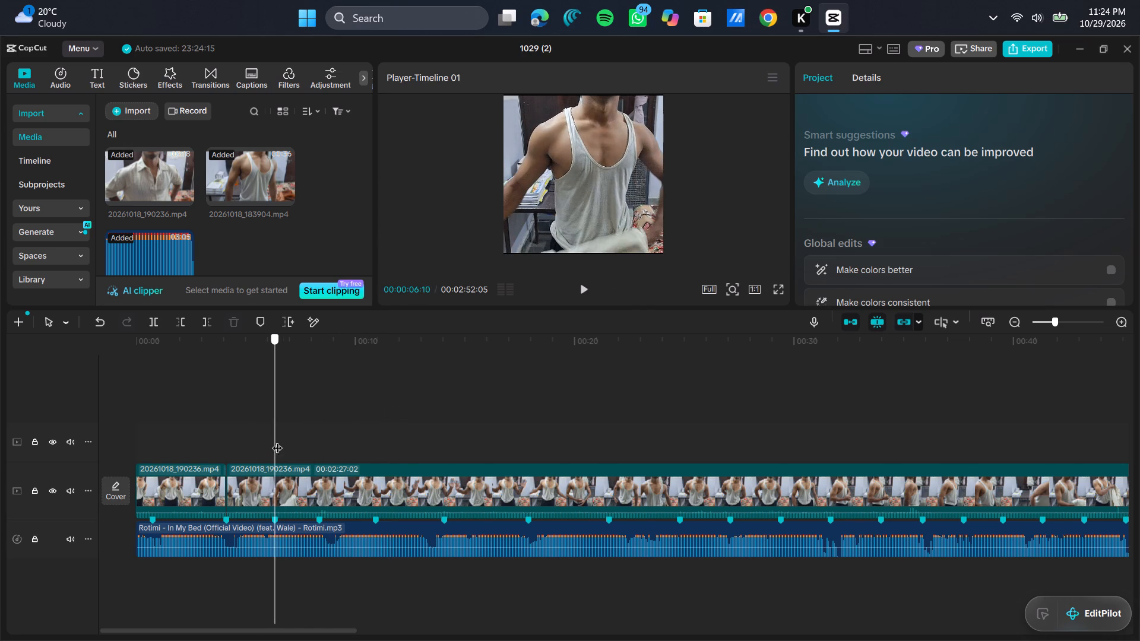
{"action": "left_click_drag", "start_coordinate": [277, 440], "coordinate": [279, 441]}
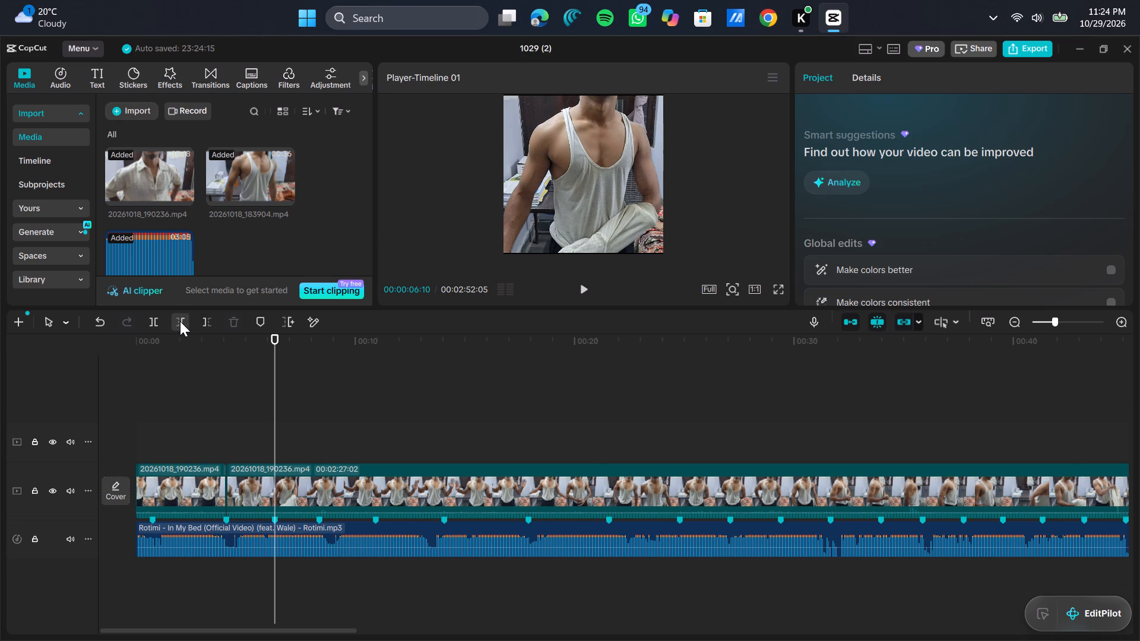
{"action": "left_click", "coordinate": [180, 321]}
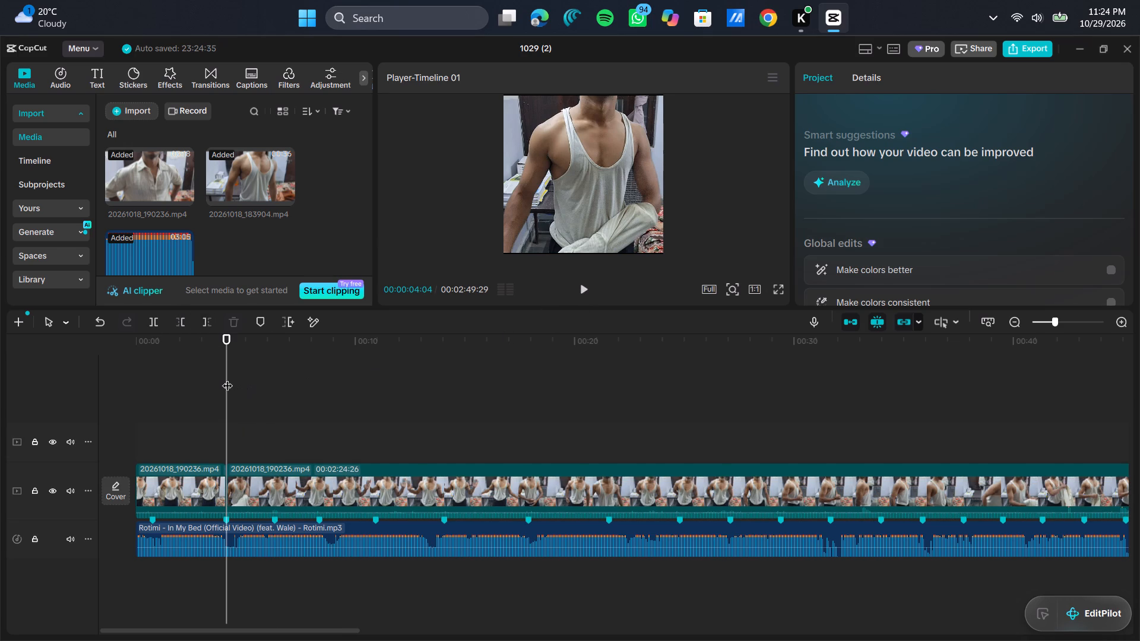
Scrub through the trimmed second clip and split it at the third beat marker, 00:00:06:10.
{"action": "left_click_drag", "start_coordinate": [226, 378], "coordinate": [279, 372]}
{"action": "left_click_drag", "start_coordinate": [279, 372], "coordinate": [321, 365]}
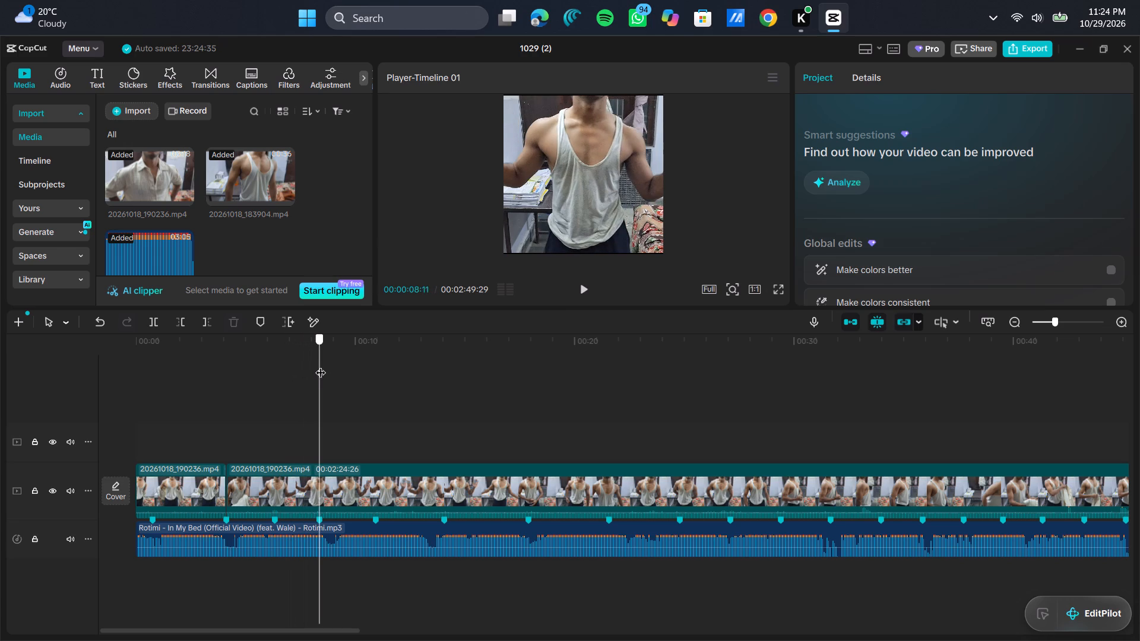
{"action": "left_click_drag", "start_coordinate": [321, 365], "coordinate": [392, 351]}
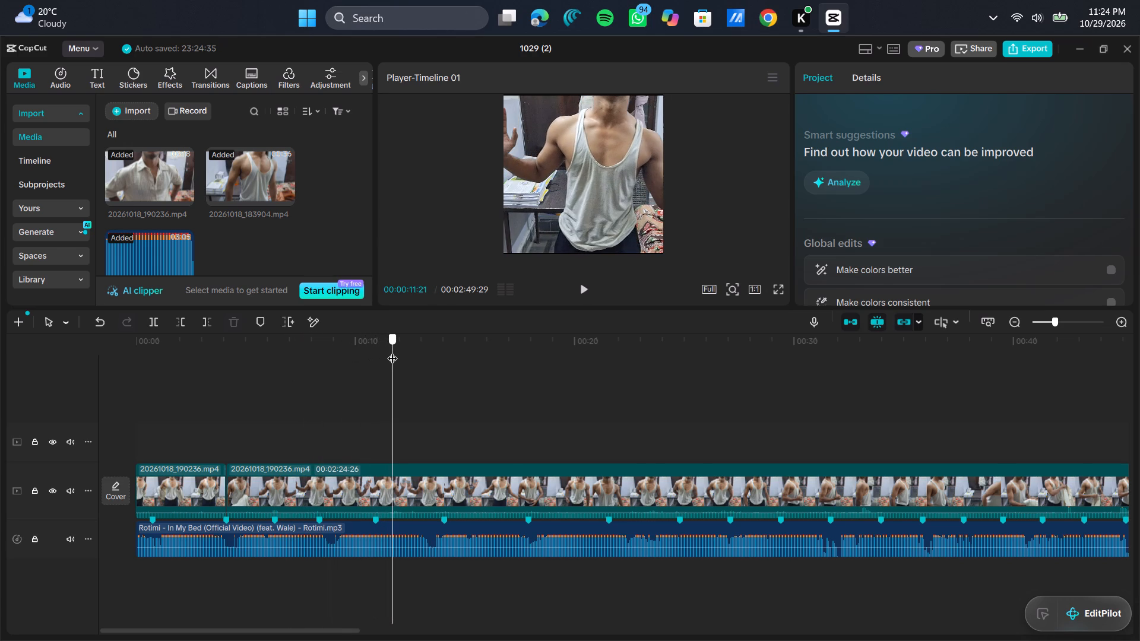
{"action": "left_click_drag", "start_coordinate": [392, 351], "coordinate": [318, 367]}
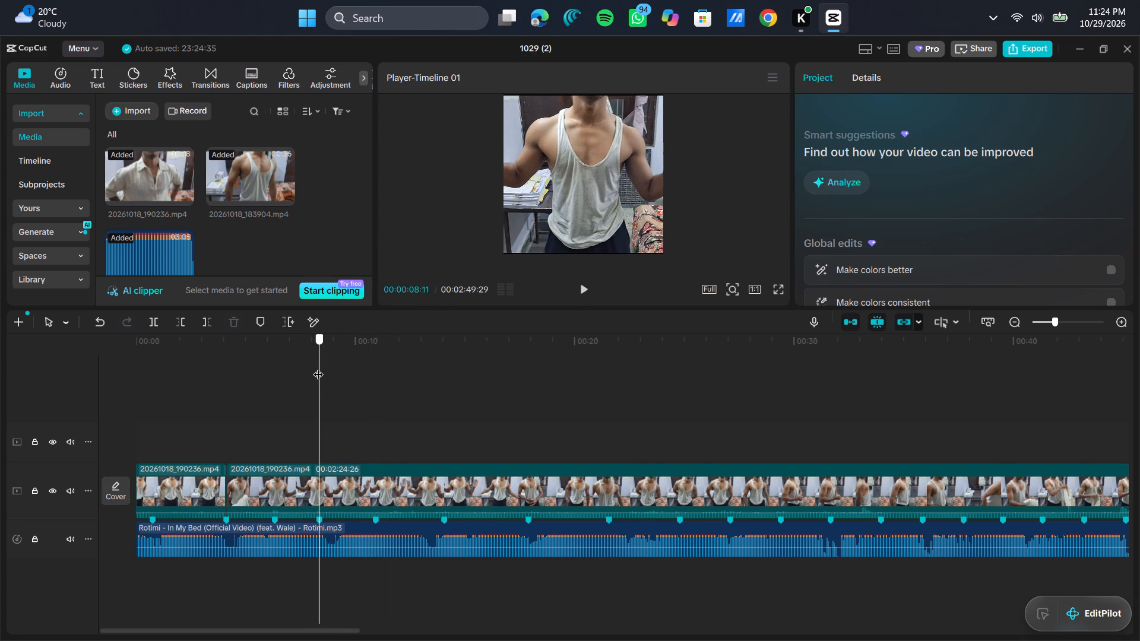
{"action": "left_click_drag", "start_coordinate": [318, 367], "coordinate": [274, 376]}
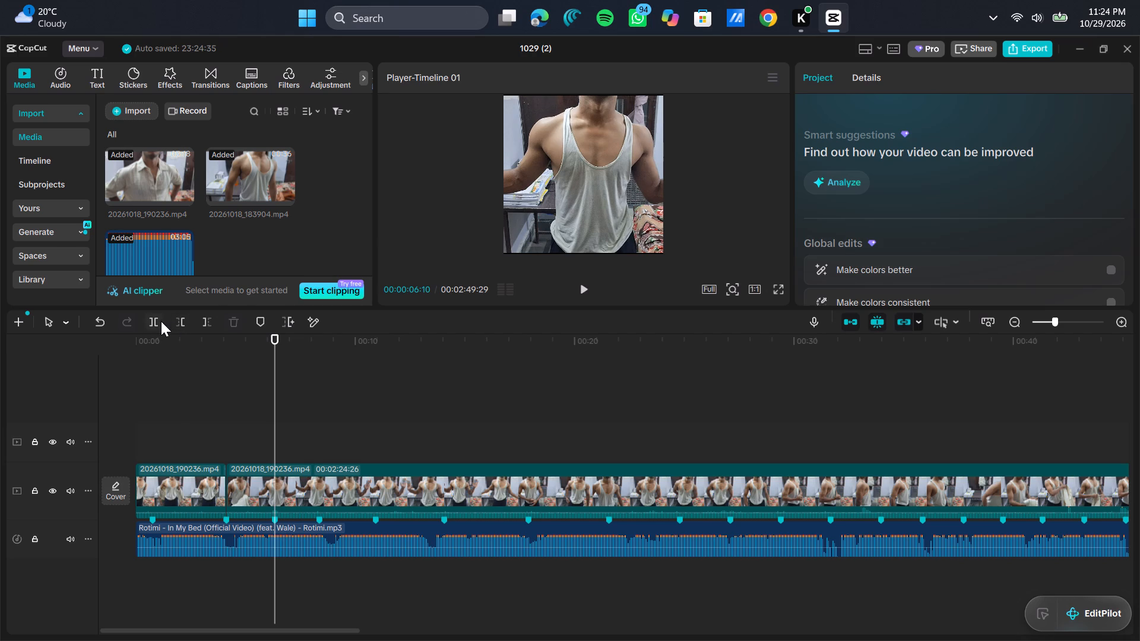
{"action": "left_click", "coordinate": [161, 321]}
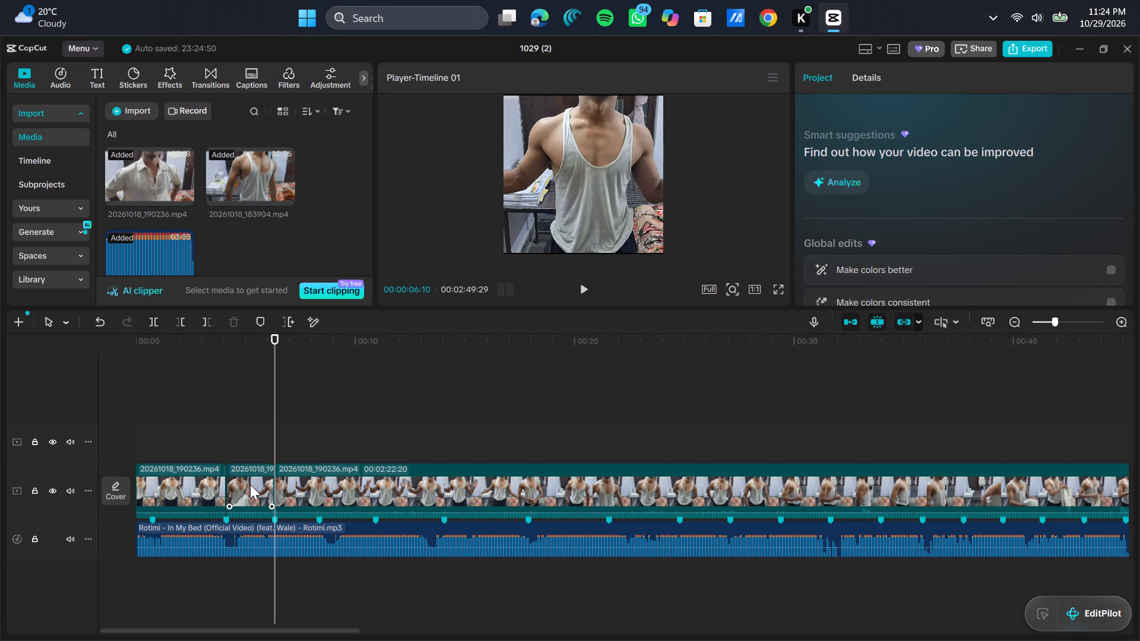
Enlarge the short middle clip to about 198% and reposition it in the frame at about X 143, Y -98.
{"action": "left_click", "coordinate": [250, 484]}
{"action": "left_click", "coordinate": [255, 431]}
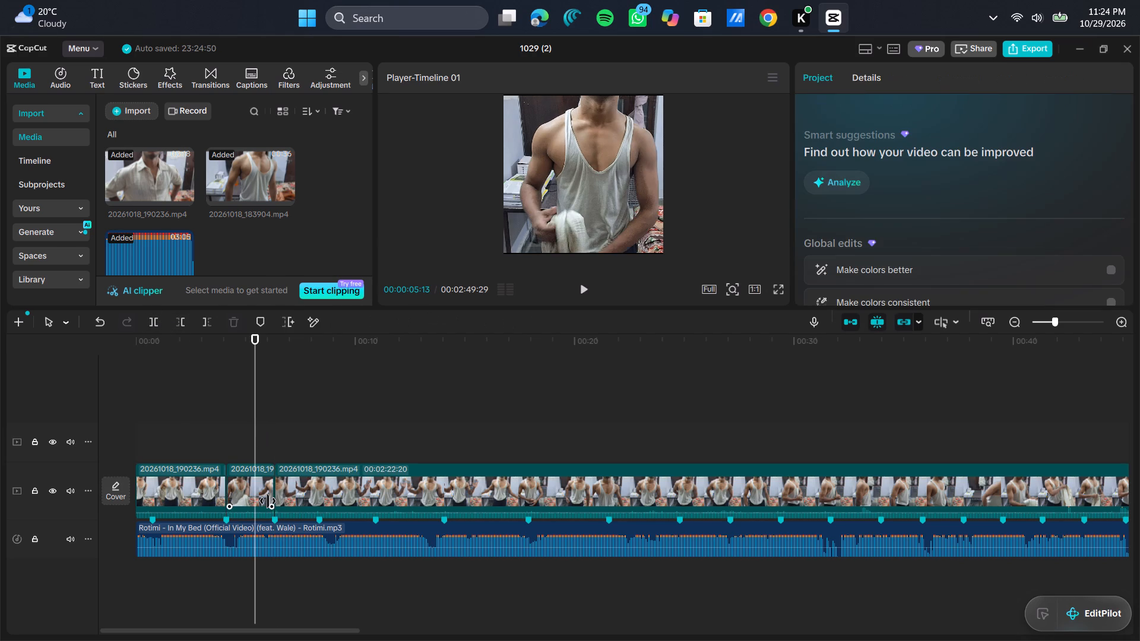
{"action": "left_click", "coordinate": [268, 501]}
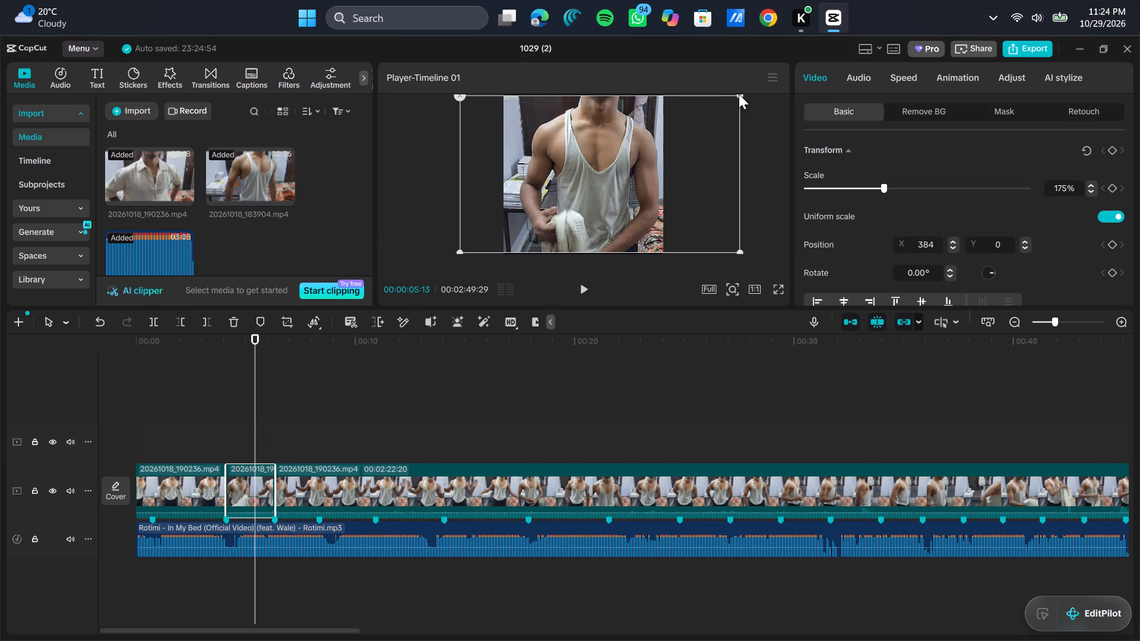
{"action": "left_click_drag", "start_coordinate": [739, 95], "coordinate": [758, 70]}
{"action": "left_click_drag", "start_coordinate": [655, 147], "coordinate": [645, 156]}
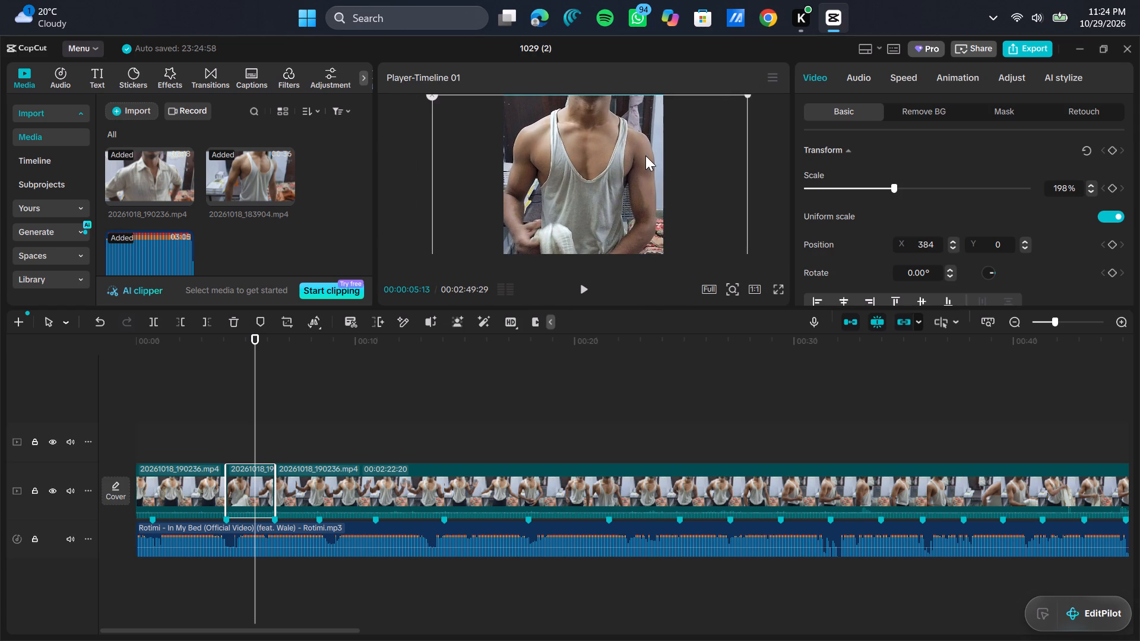
{"action": "left_click_drag", "start_coordinate": [645, 156], "coordinate": [645, 151]}
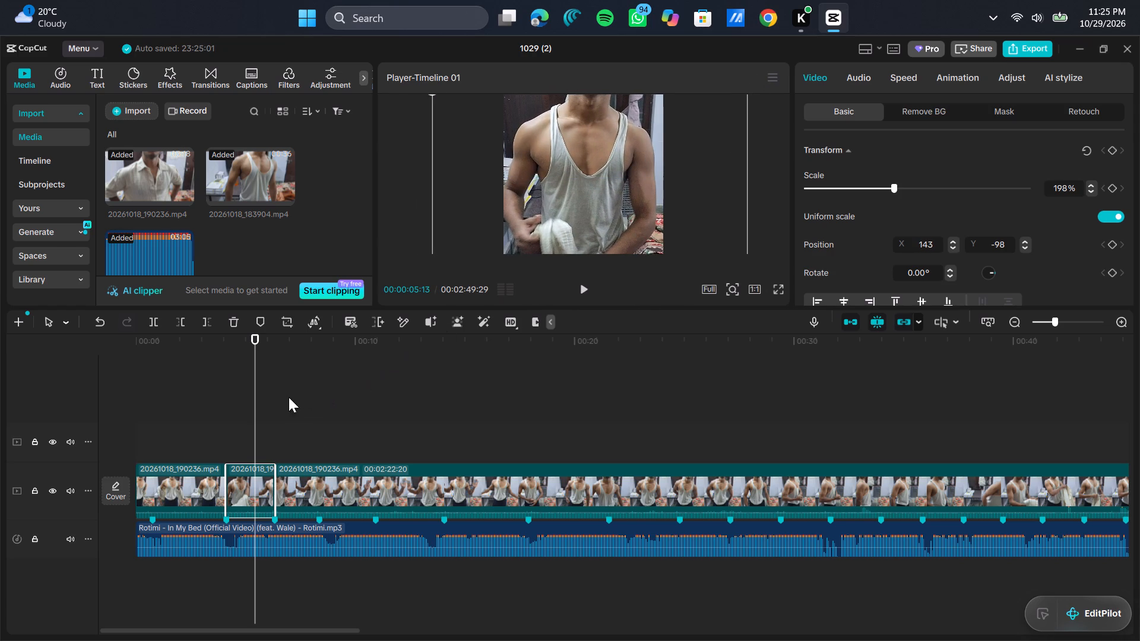
Play back the reframed middle clip, scrub on through the long third clip and split it at 00:00:27:27.
{"action": "left_click_drag", "start_coordinate": [255, 384], "coordinate": [225, 396]}
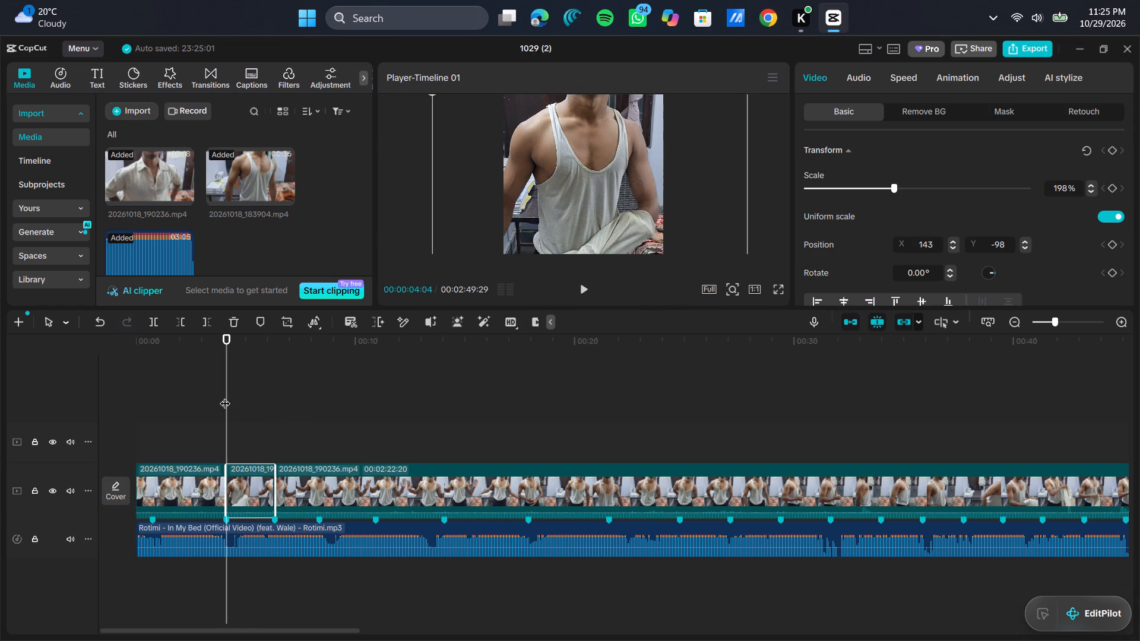
{"action": "left_click", "coordinate": [581, 290]}
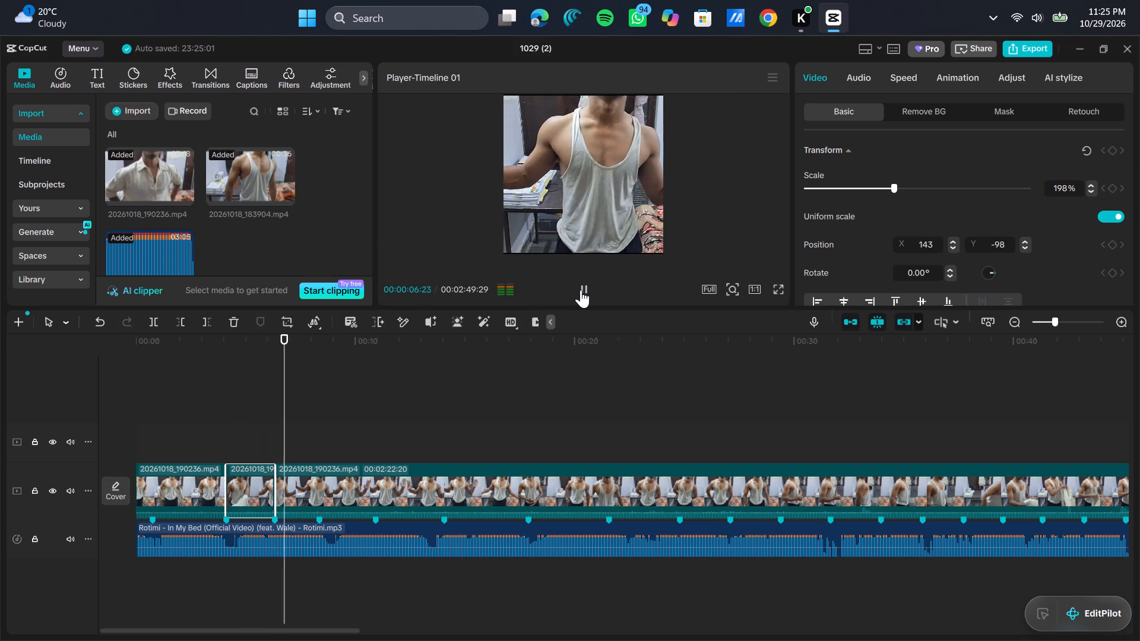
{"action": "left_click", "coordinate": [581, 290]}
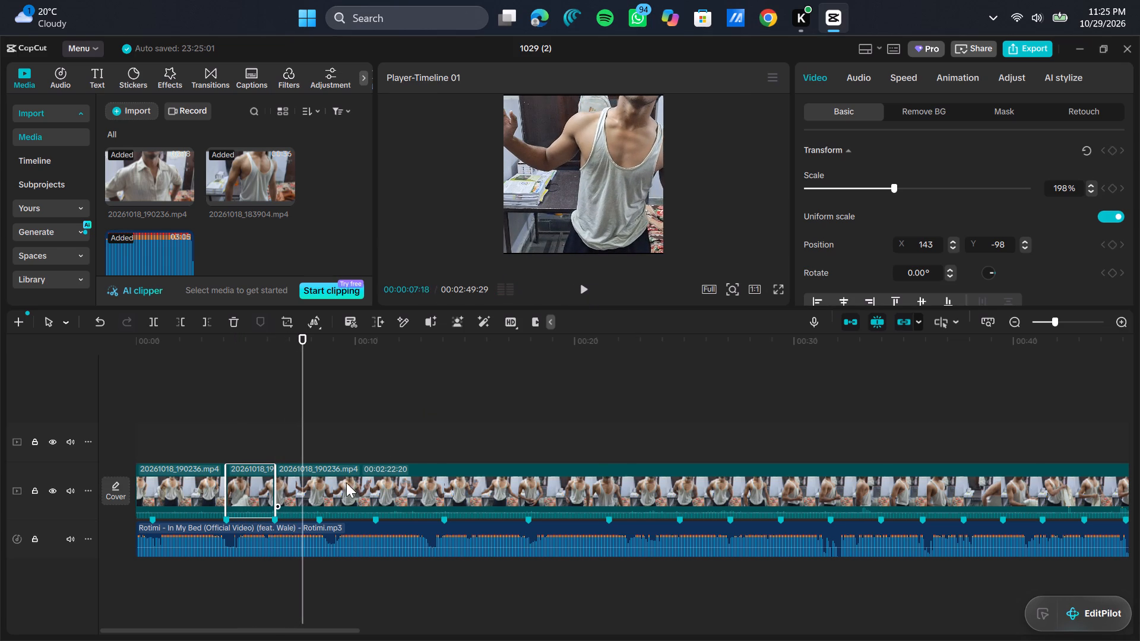
{"action": "left_click_drag", "start_coordinate": [303, 411], "coordinate": [394, 411]}
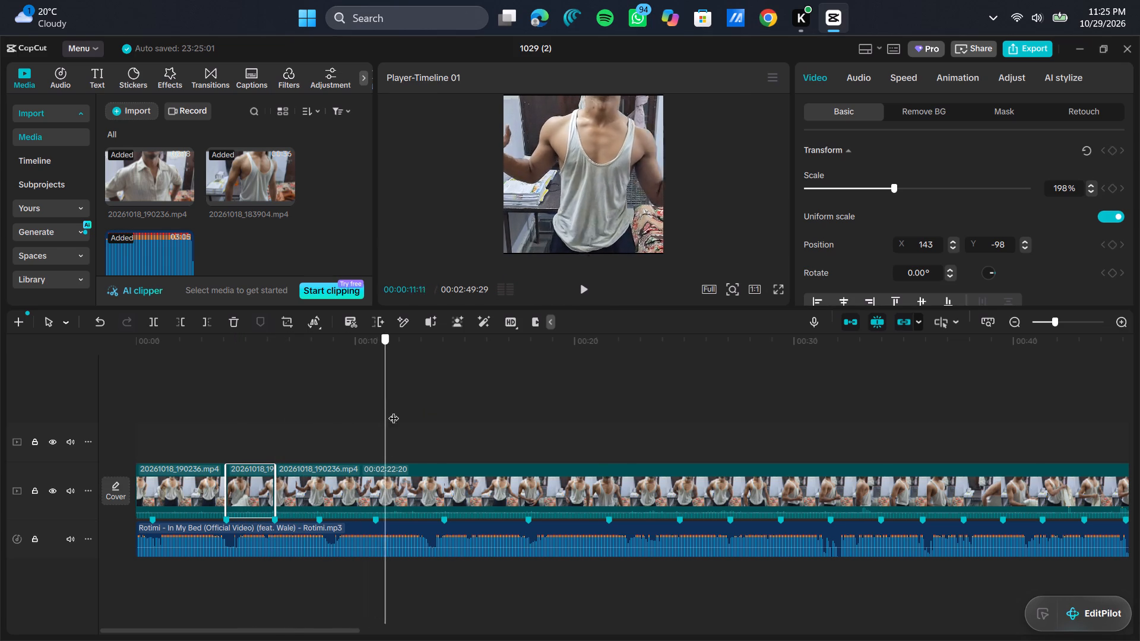
{"action": "left_click_drag", "start_coordinate": [394, 411], "coordinate": [461, 420]}
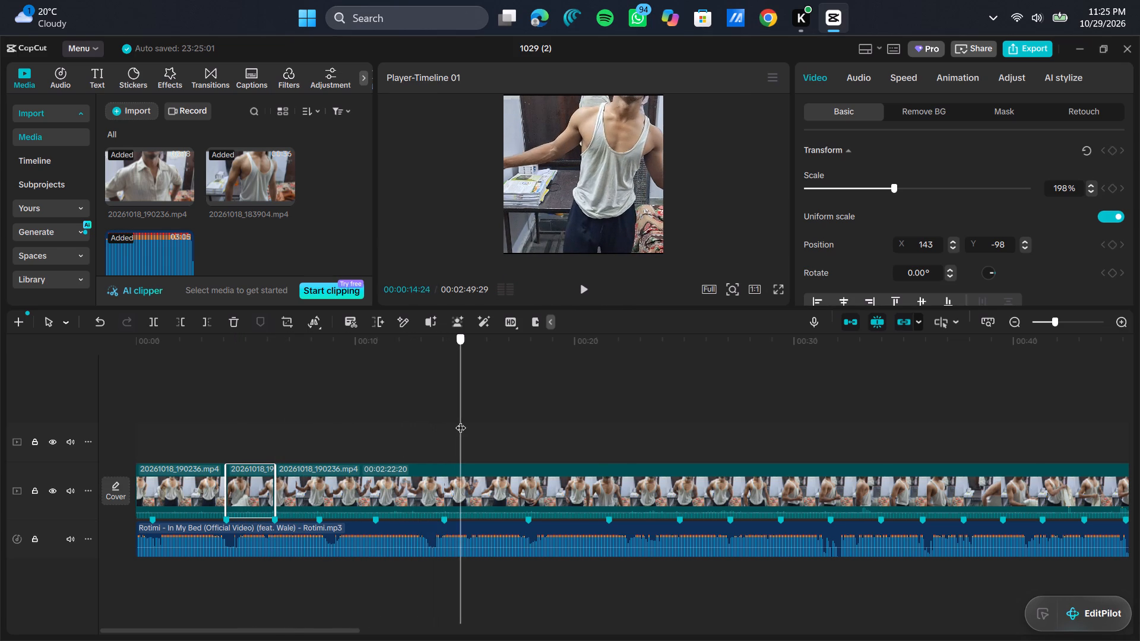
{"action": "left_click_drag", "start_coordinate": [461, 420], "coordinate": [515, 434]}
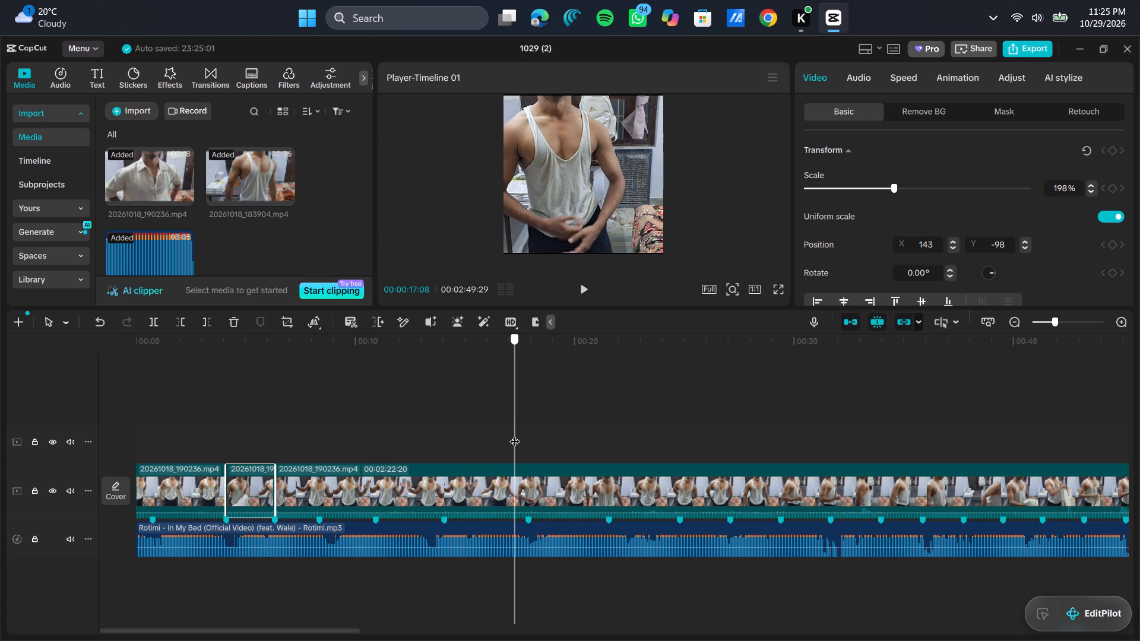
{"action": "left_click_drag", "start_coordinate": [515, 434], "coordinate": [571, 420]}
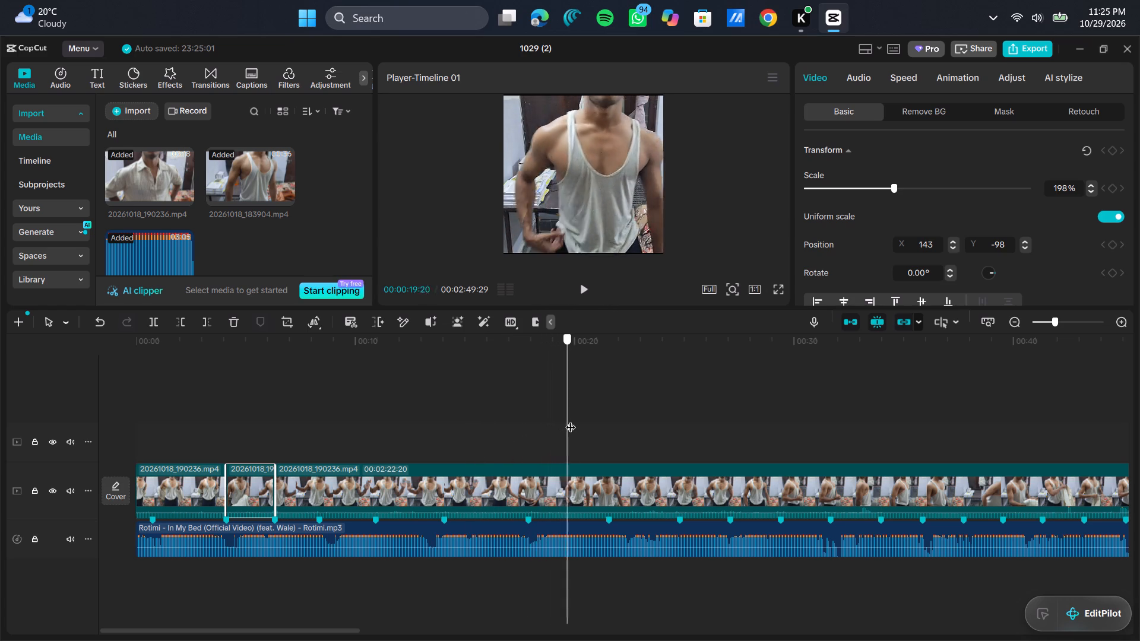
{"action": "left_click_drag", "start_coordinate": [571, 420], "coordinate": [661, 388]}
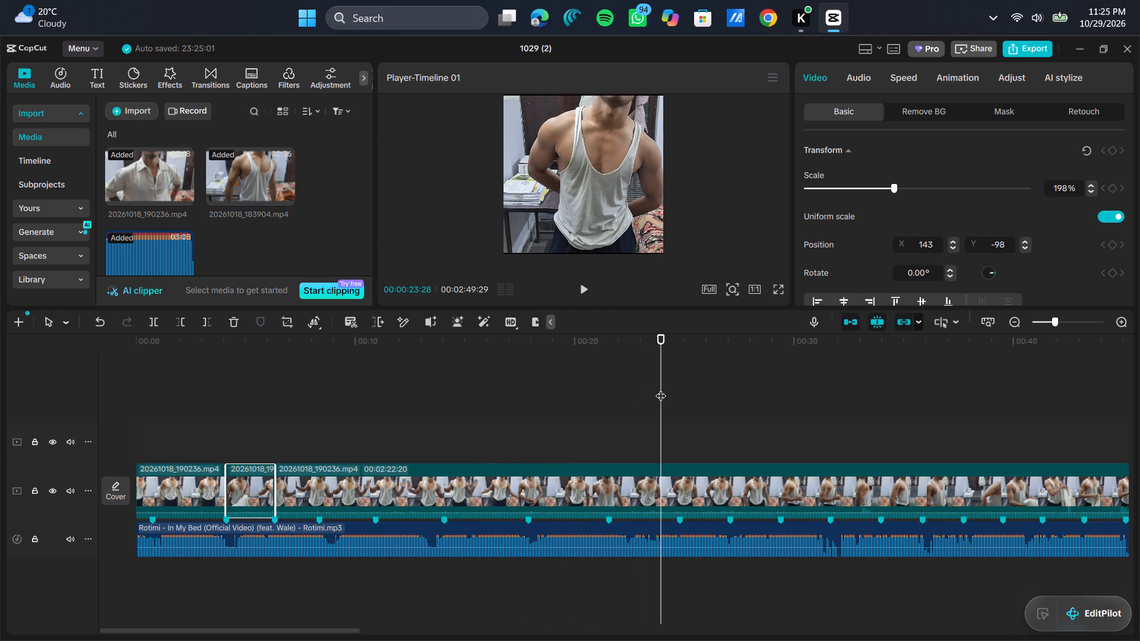
{"action": "scroll", "coordinate": [489, 412], "scroll_direction": "left", "scroll_amount": 1}
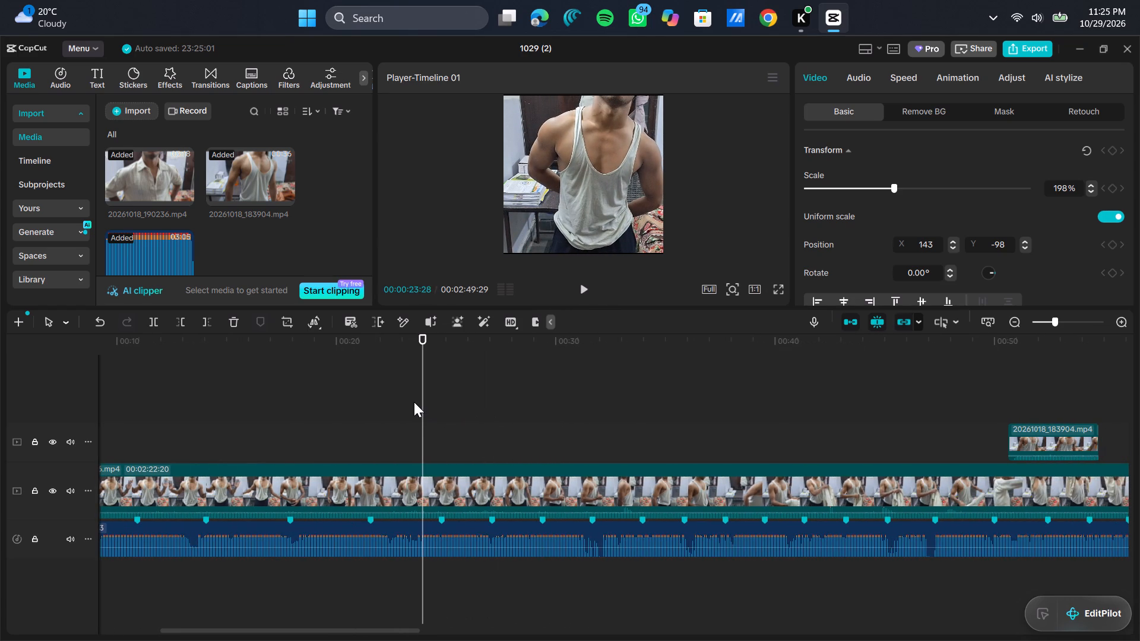
{"action": "left_click", "coordinate": [414, 402]}
{"action": "left_click_drag", "start_coordinate": [418, 402], "coordinate": [447, 405]}
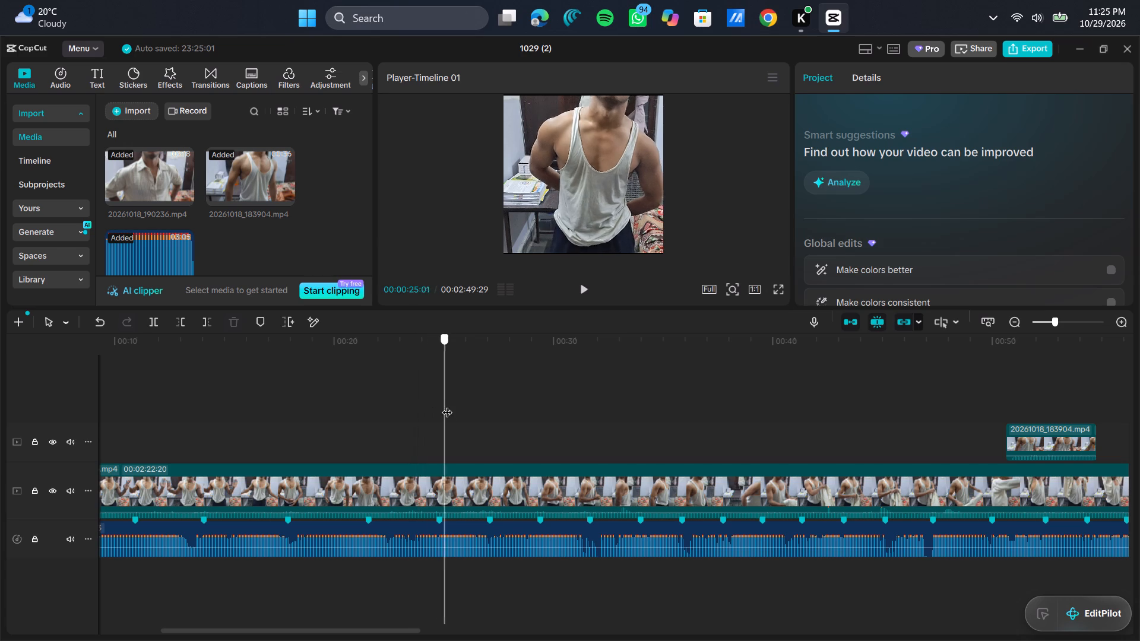
{"action": "left_click_drag", "start_coordinate": [447, 405], "coordinate": [525, 431]}
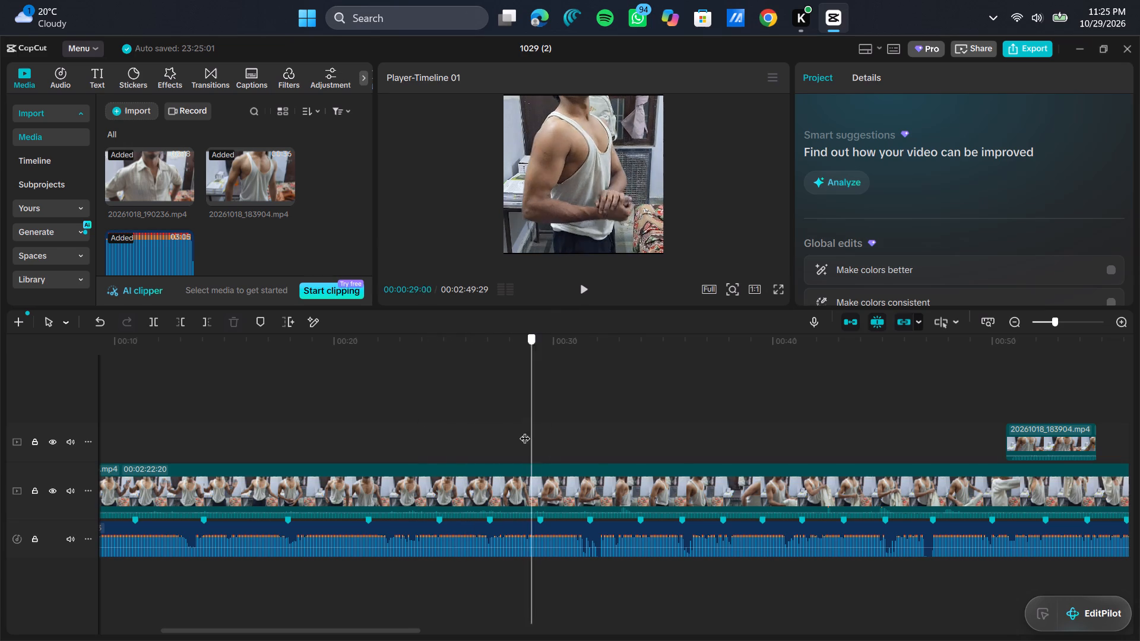
{"action": "left_click_drag", "start_coordinate": [525, 431], "coordinate": [506, 443]}
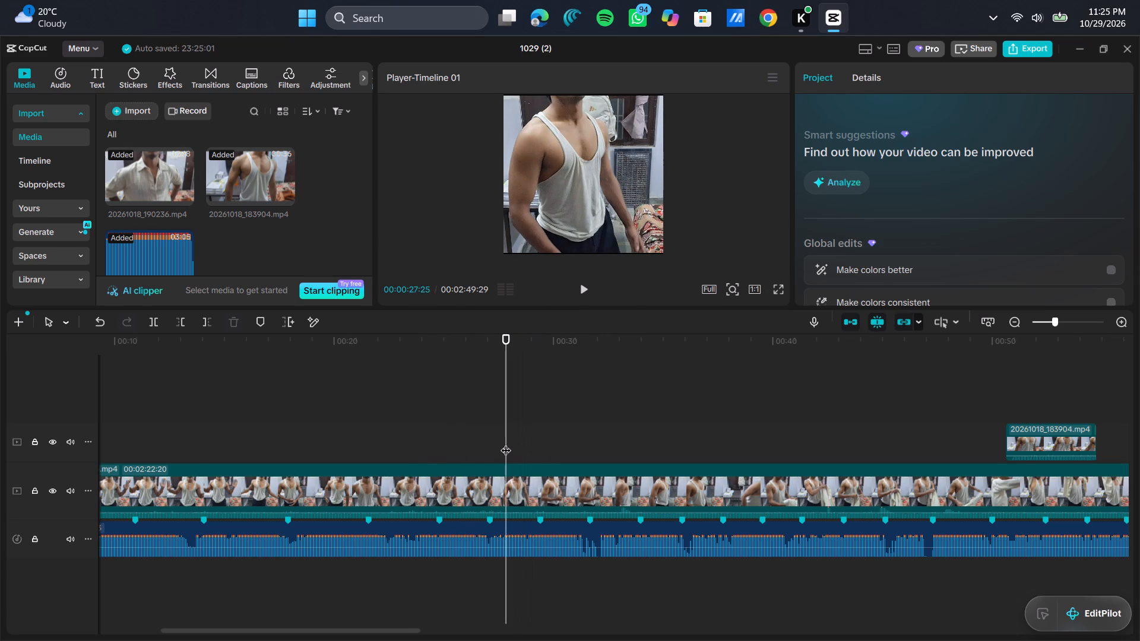
{"action": "double_click", "coordinate": [507, 439]}
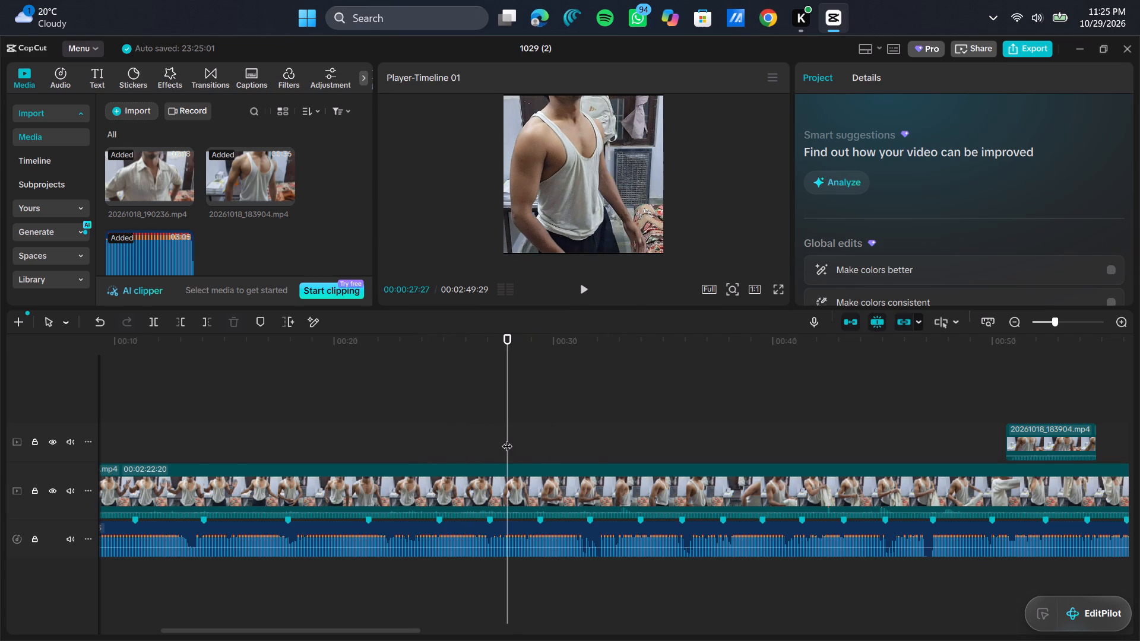
{"action": "left_click", "coordinate": [154, 322]}
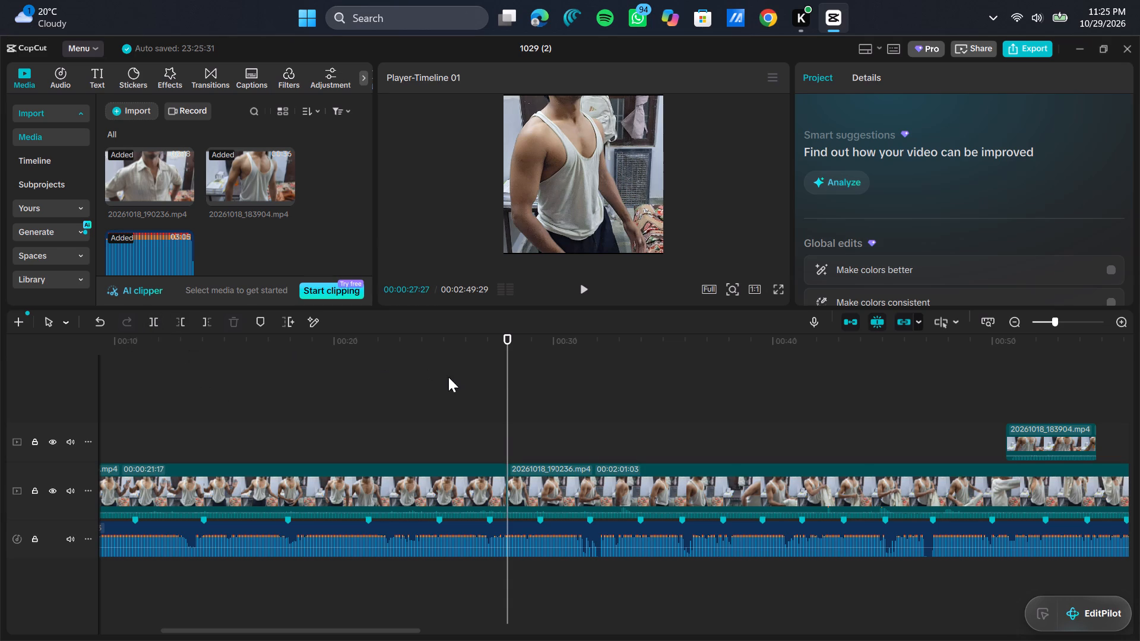
Split the remaining footage again at 00:00:31:04 to isolate a segment of about three seconds.
{"action": "left_click_drag", "start_coordinate": [511, 381], "coordinate": [585, 399]}
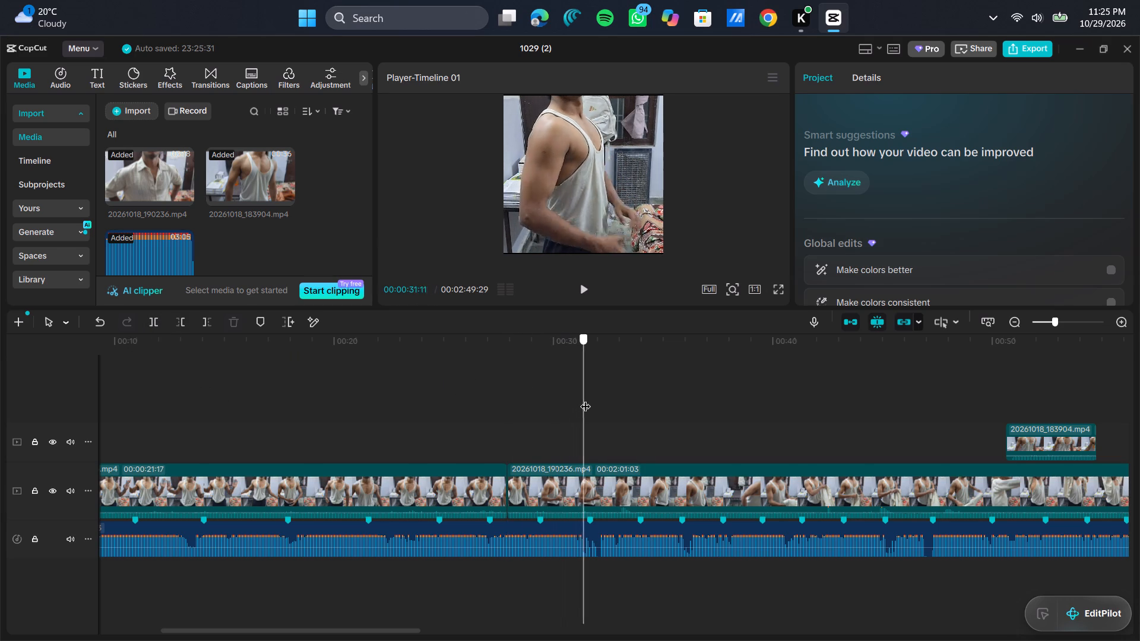
{"action": "left_click_drag", "start_coordinate": [585, 399], "coordinate": [578, 403]}
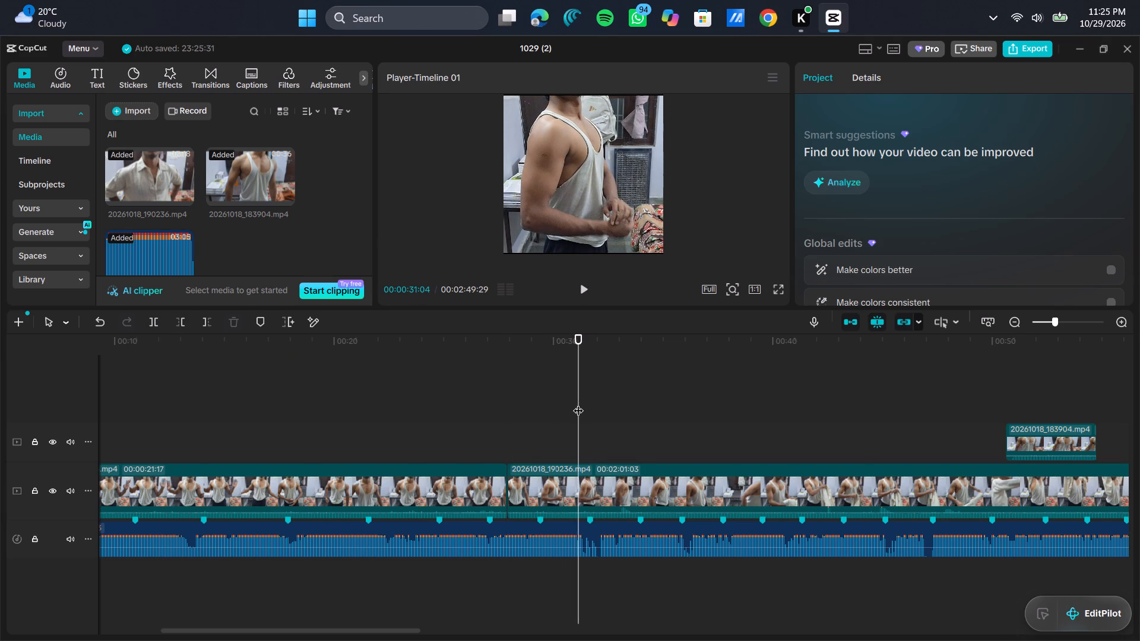
{"action": "left_click", "coordinate": [151, 322]}
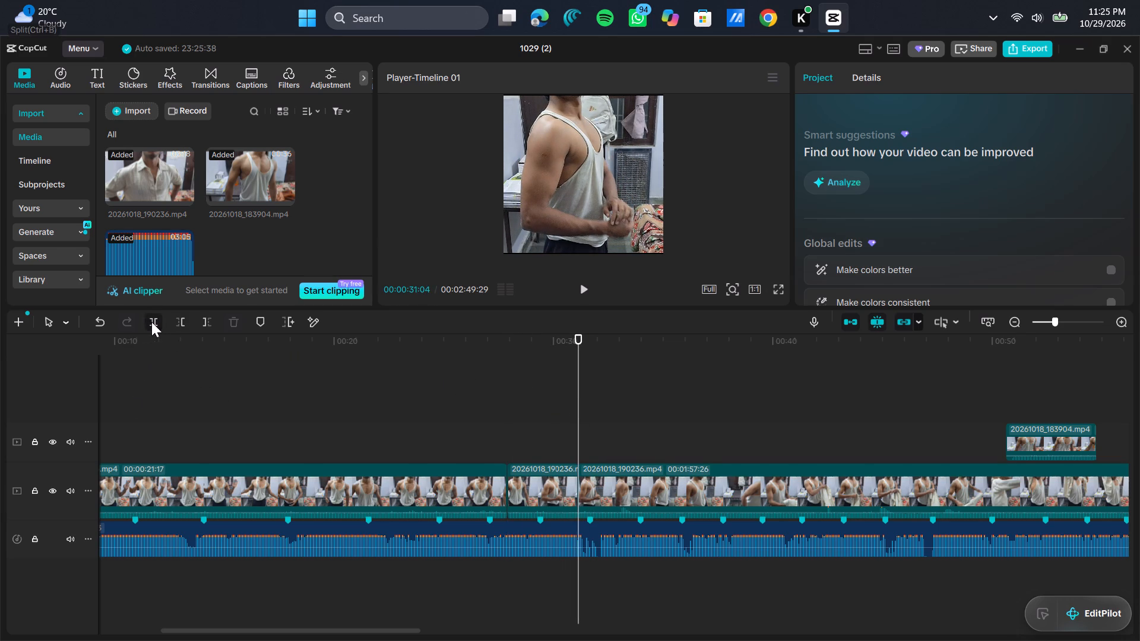
Move the isolated segment between the short second clip and the long clip, starting at 00:00:06:10.
{"action": "left_click_drag", "start_coordinate": [520, 477], "coordinate": [65, 496]}
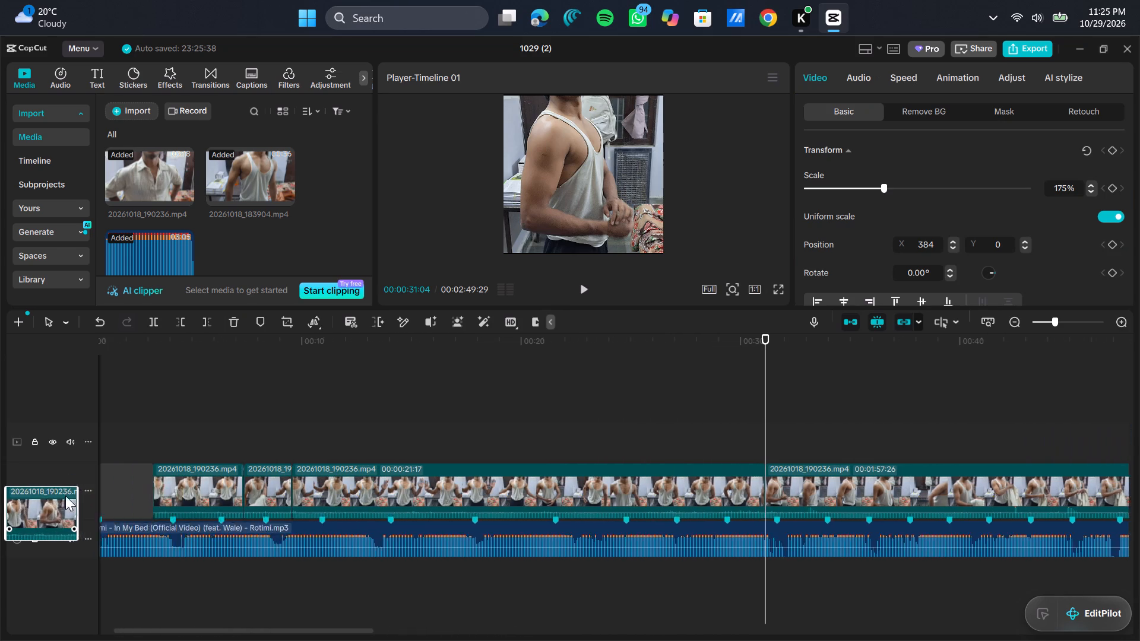
{"action": "left_click_drag", "start_coordinate": [65, 496], "coordinate": [286, 475]}
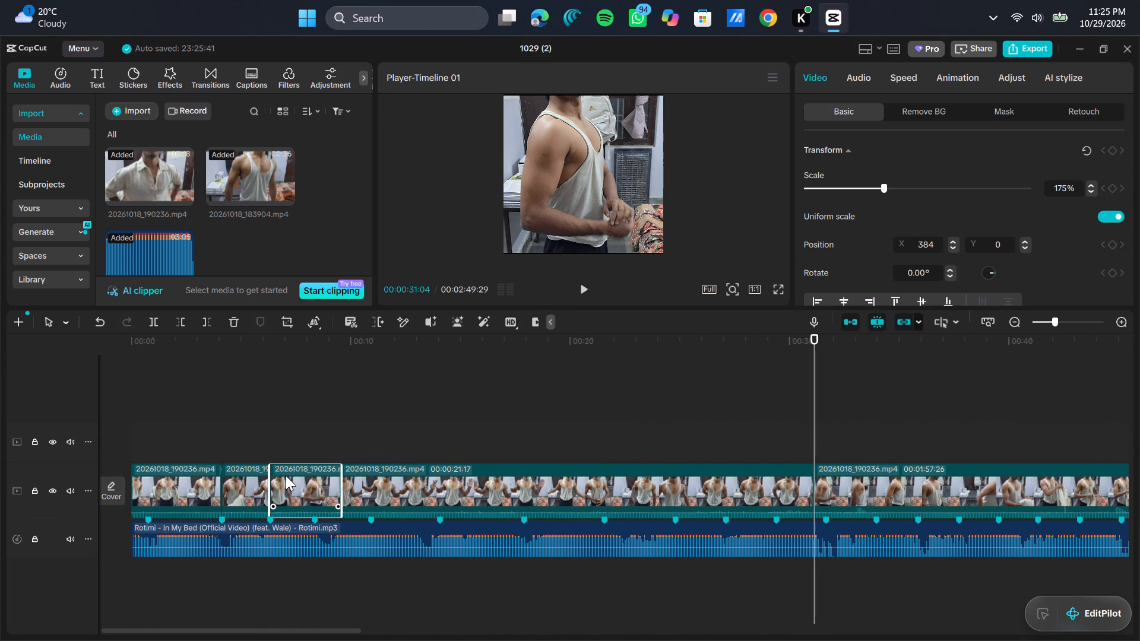
Trim about 16 frames off the moved clip's beginning and shorten its end to the fourth beat marker, 00:00:08:11.
{"action": "left_click", "coordinate": [311, 440]}
{"action": "left_click_drag", "start_coordinate": [311, 440], "coordinate": [275, 440]}
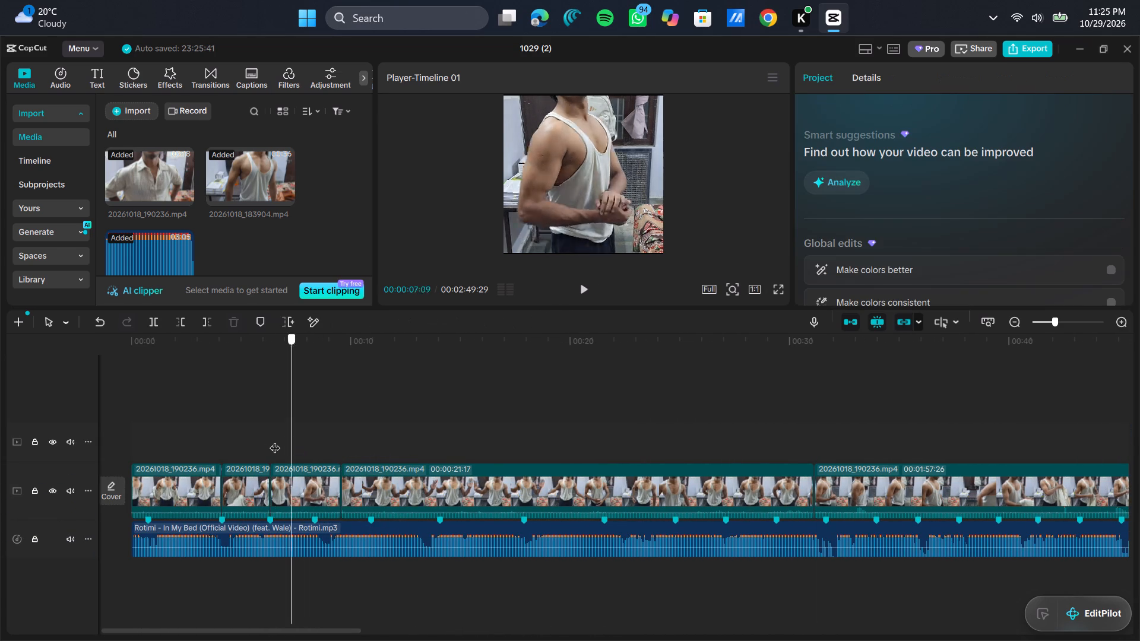
{"action": "left_click_drag", "start_coordinate": [275, 440], "coordinate": [269, 440]}
{"action": "left_click", "coordinate": [297, 493]}
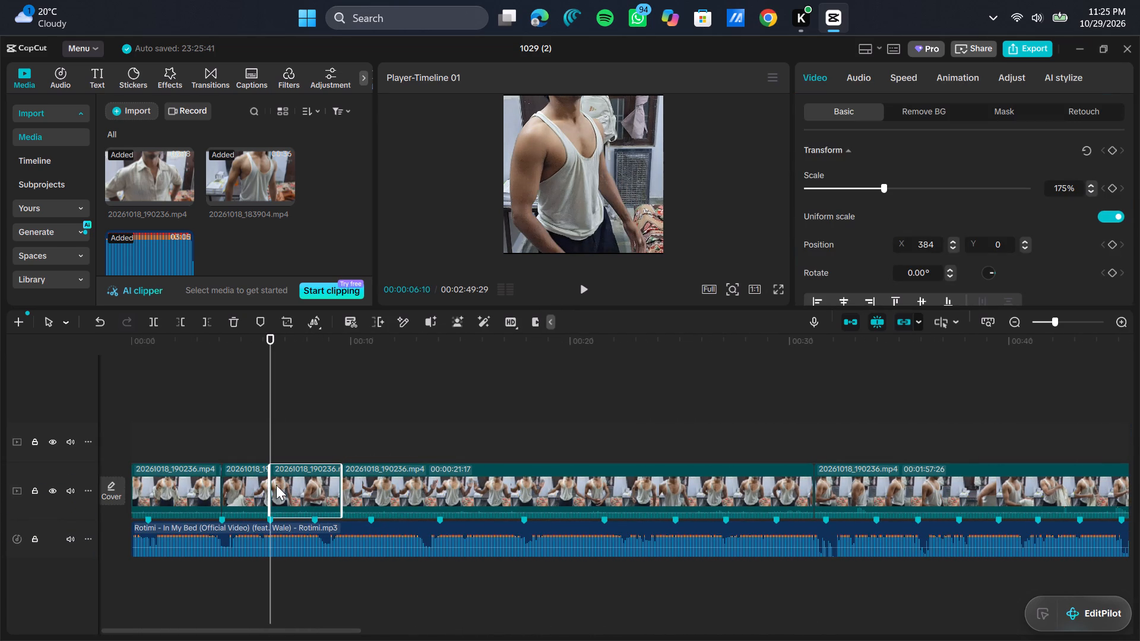
{"action": "left_click_drag", "start_coordinate": [267, 485], "coordinate": [291, 491]}
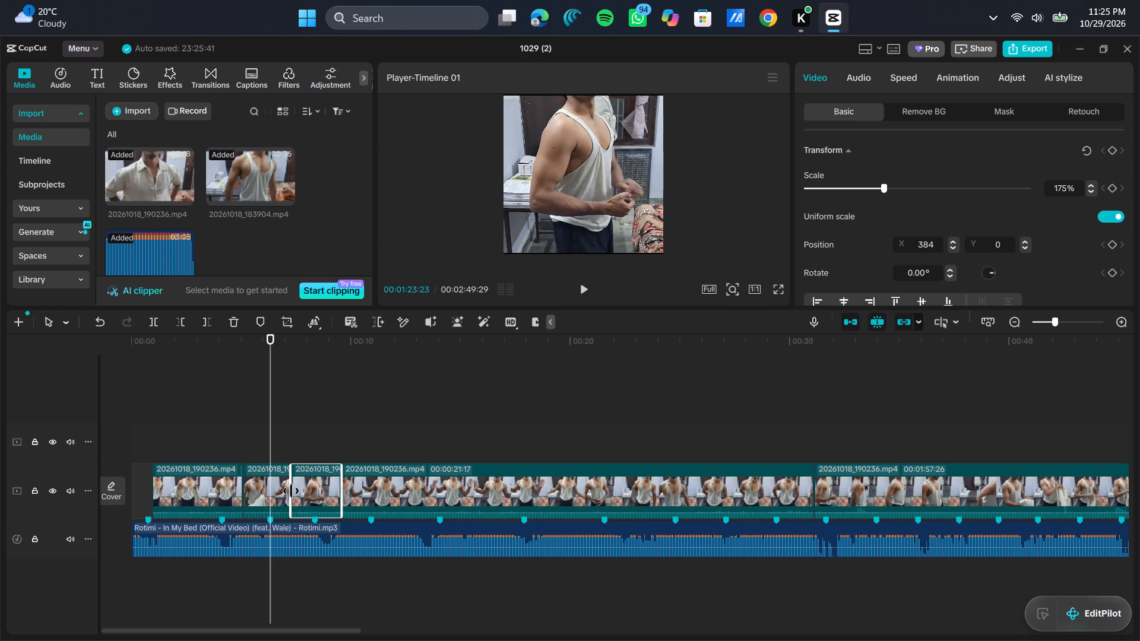
{"action": "left_click_drag", "start_coordinate": [291, 491], "coordinate": [281, 493]}
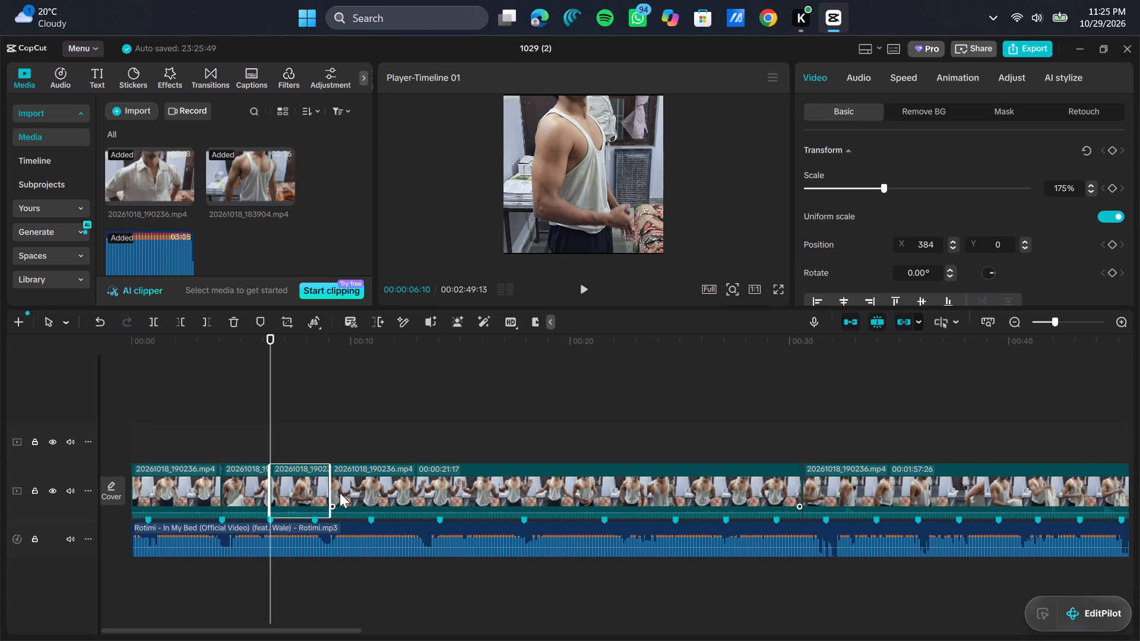
{"action": "left_click_drag", "start_coordinate": [328, 492], "coordinate": [314, 496]}
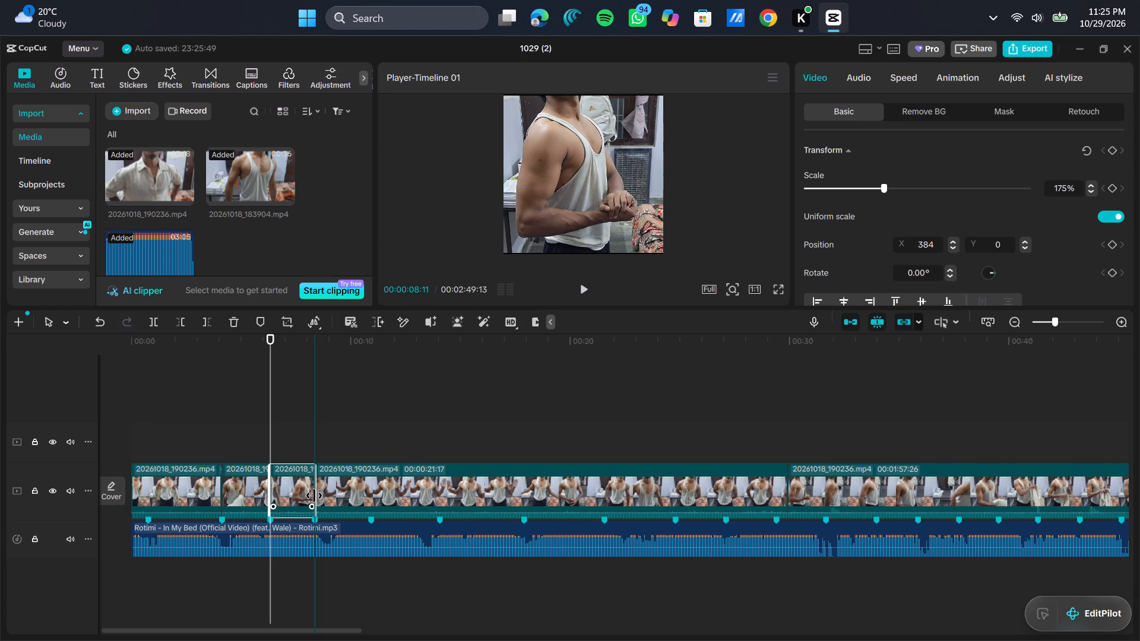
{"action": "left_click_drag", "start_coordinate": [314, 496], "coordinate": [315, 496]}
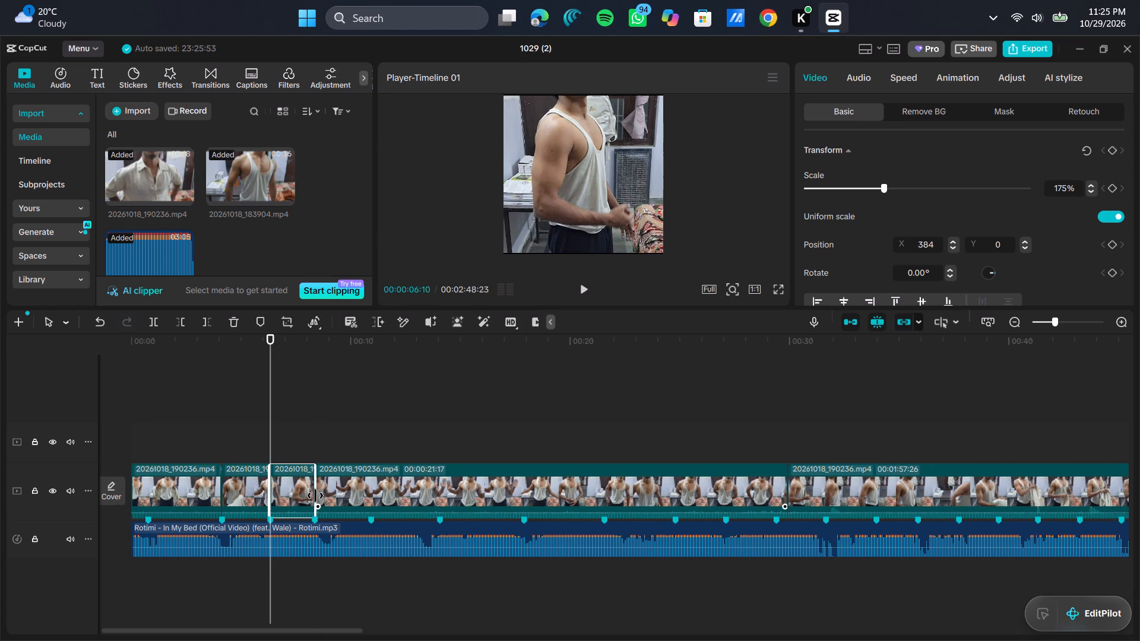
Scrub and play through the remaining footage up to about 00:01:03:00 to look for the next usable segment.
{"action": "left_click_drag", "start_coordinate": [268, 436], "coordinate": [384, 436]}
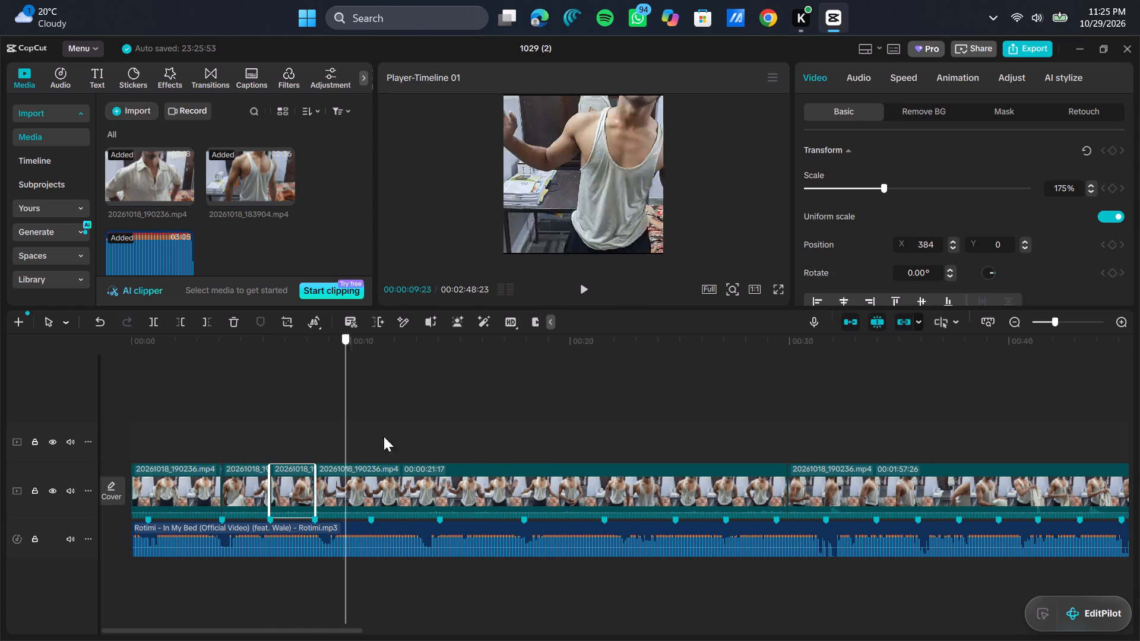
{"action": "left_click_drag", "start_coordinate": [384, 436], "coordinate": [713, 415]}
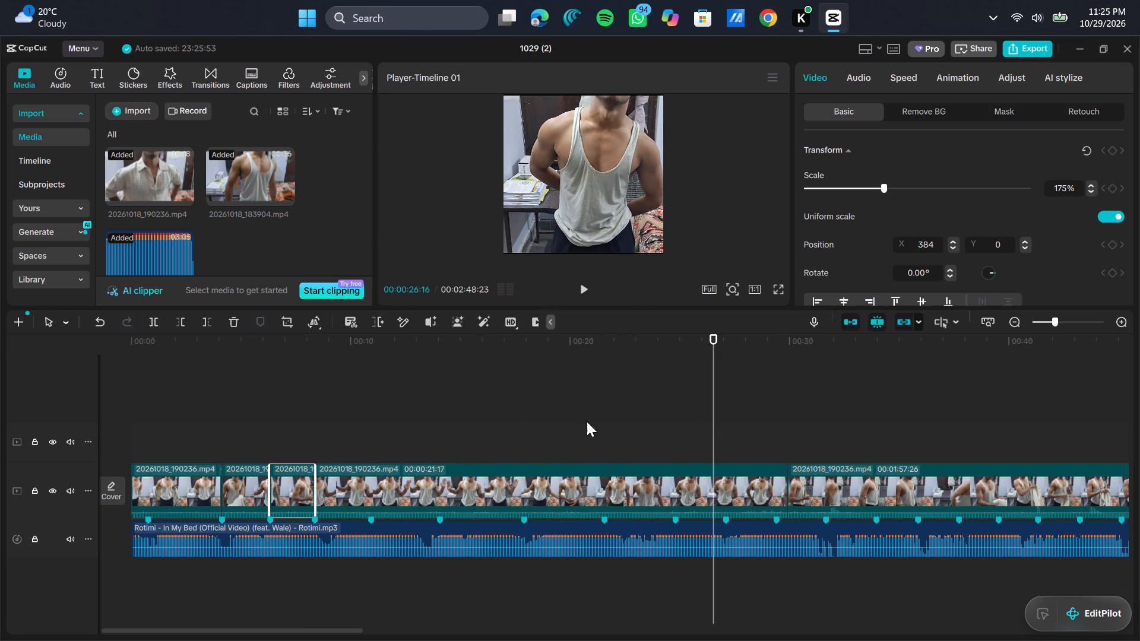
{"action": "scroll", "coordinate": [503, 433], "scroll_direction": "left", "scroll_amount": 1}
{"action": "left_click_drag", "start_coordinate": [486, 412], "coordinate": [559, 407]}
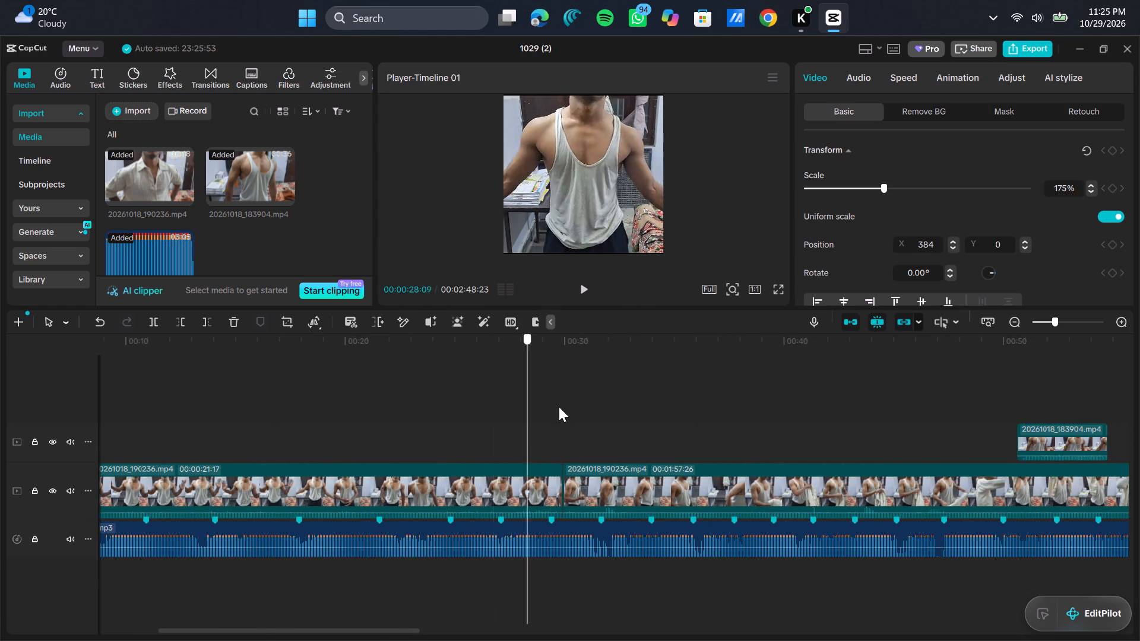
{"action": "left_click_drag", "start_coordinate": [559, 407], "coordinate": [625, 404]}
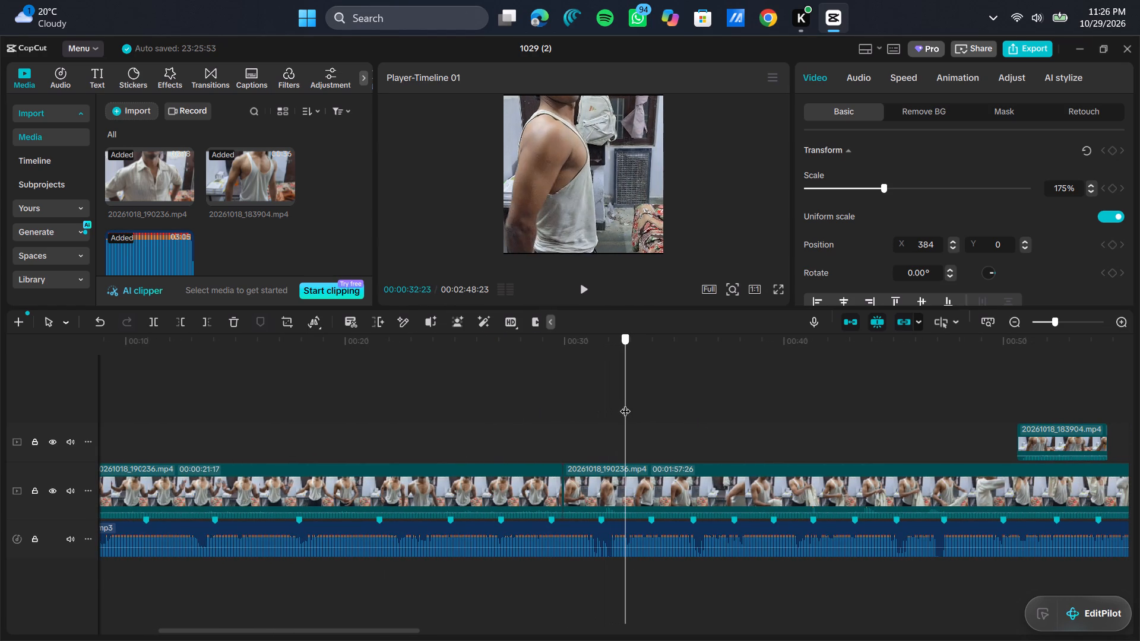
{"action": "left_click_drag", "start_coordinate": [625, 404], "coordinate": [598, 408]}
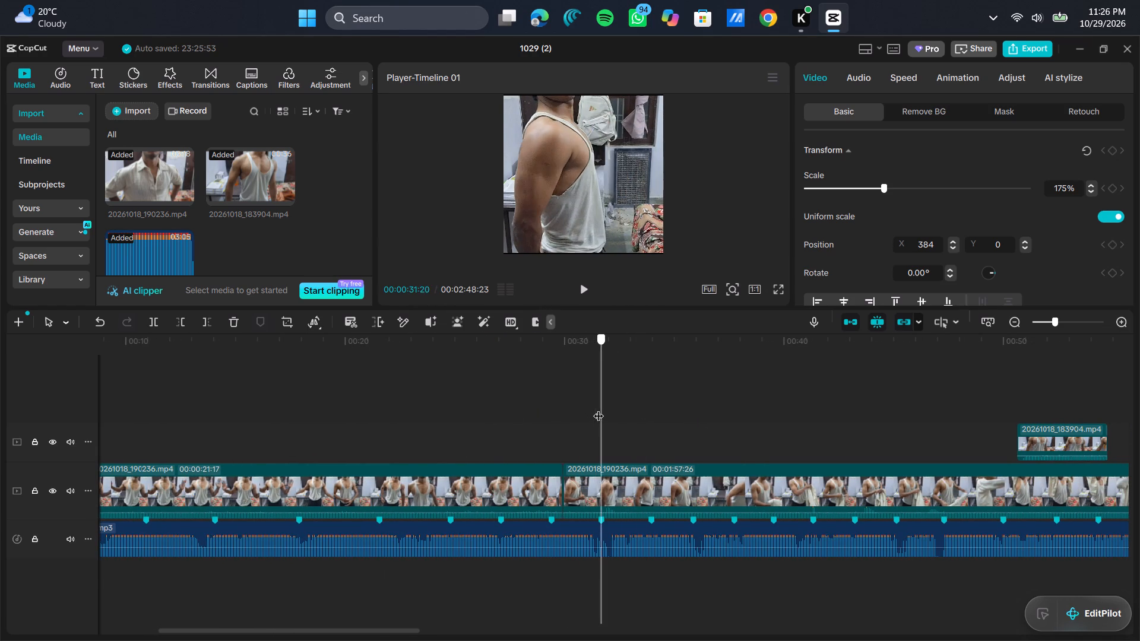
{"action": "left_click_drag", "start_coordinate": [598, 408], "coordinate": [659, 402]}
{"action": "scroll", "coordinate": [540, 404], "scroll_direction": "left", "scroll_amount": 1}
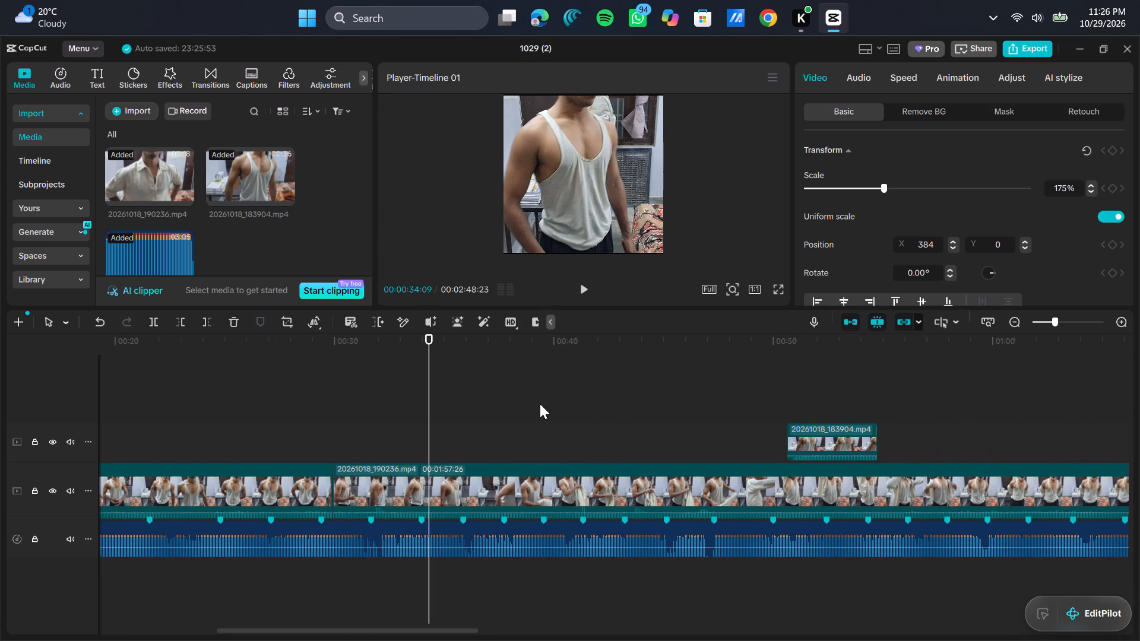
{"action": "scroll", "coordinate": [540, 404], "scroll_direction": "left", "scroll_amount": 1}
{"action": "left_click_drag", "start_coordinate": [467, 398], "coordinate": [481, 396]}
{"action": "left_click", "coordinate": [481, 396]}
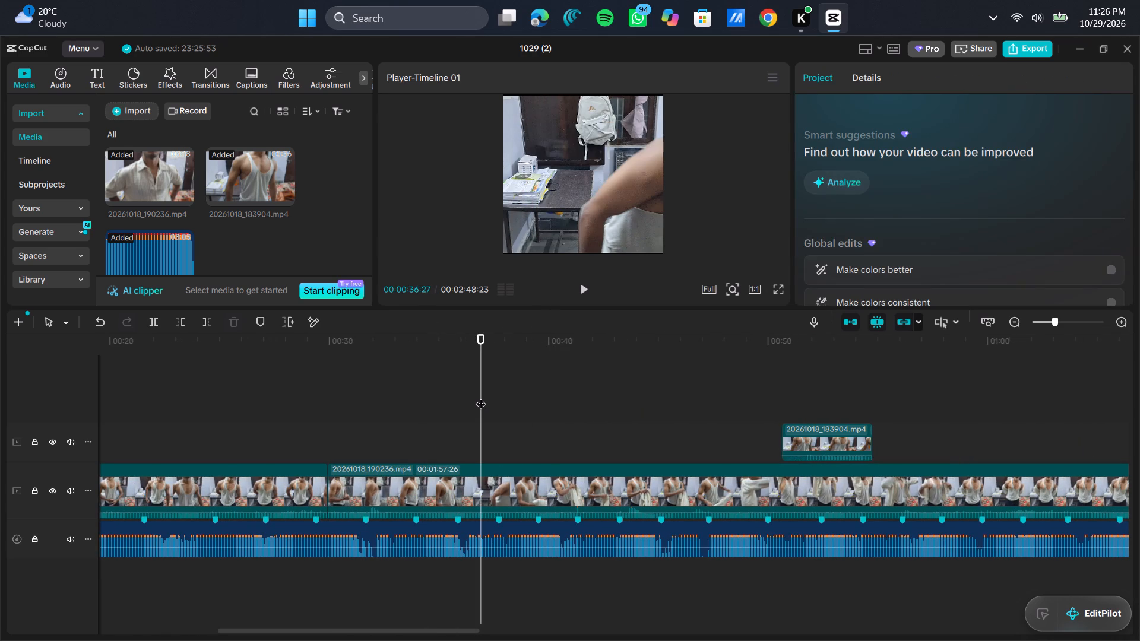
{"action": "left_click", "coordinate": [590, 287]}
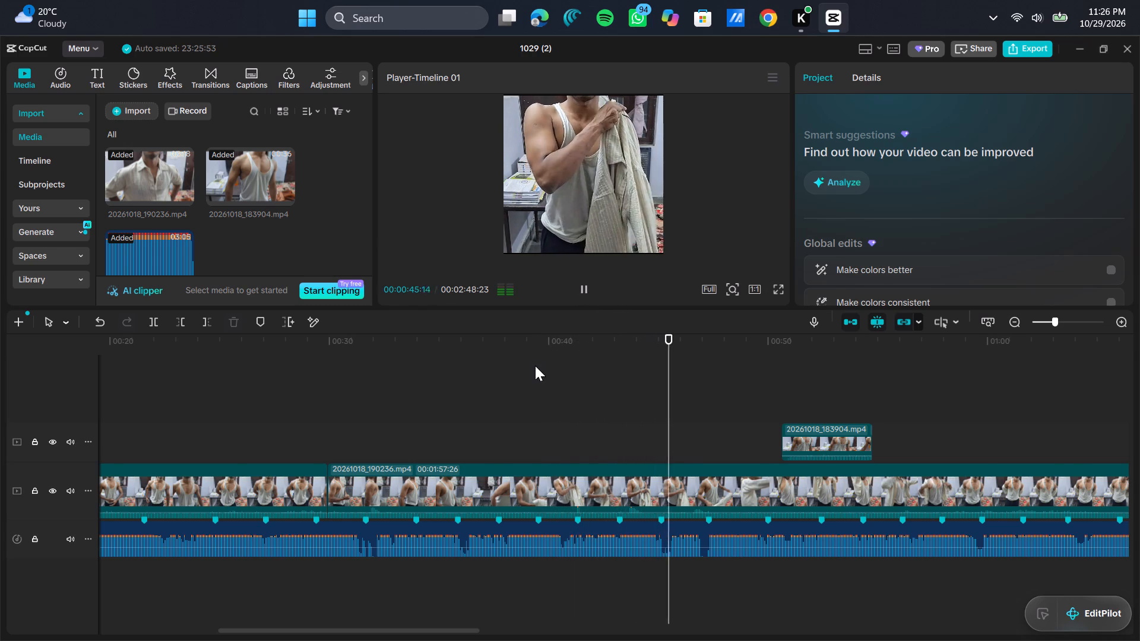
{"action": "scroll", "coordinate": [527, 402], "scroll_direction": "left", "scroll_amount": 2}
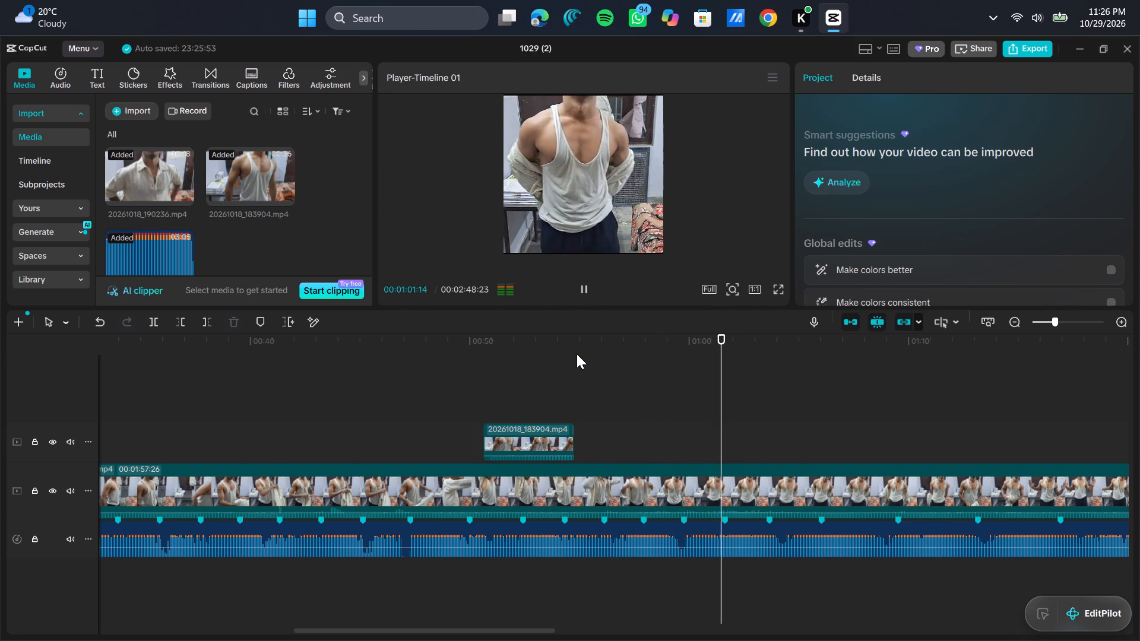
{"action": "left_click", "coordinate": [584, 285]}
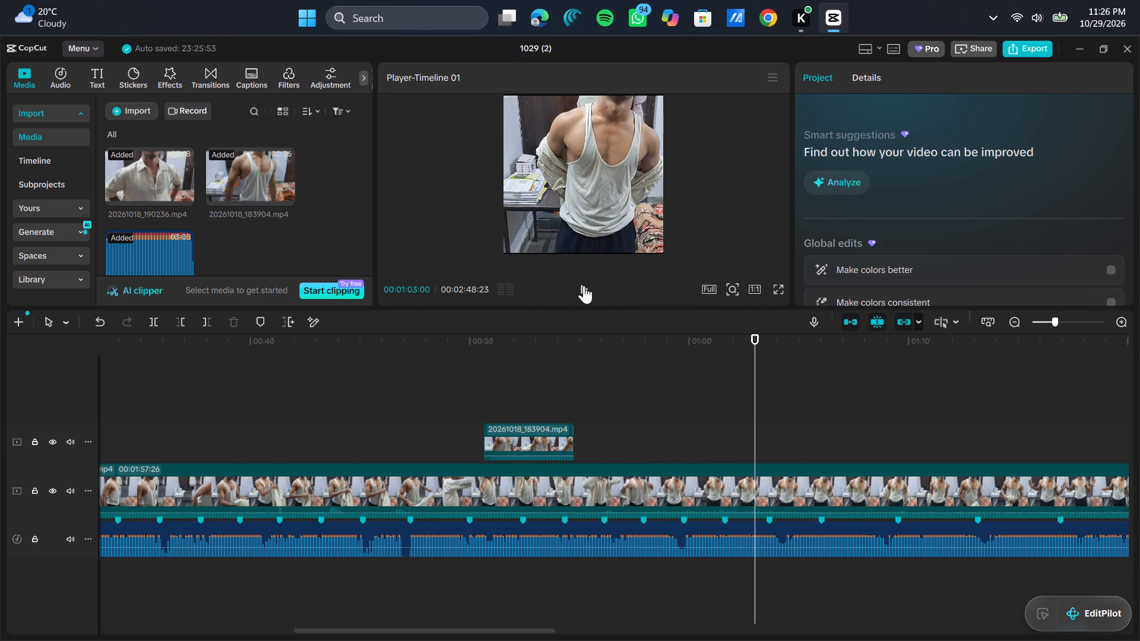
Play through the remaining footage from about 00:00:58:15 to 00:01:41:17 to look for the next usable segment.
{"action": "scroll", "coordinate": [515, 385], "scroll_direction": "right", "scroll_amount": 10}
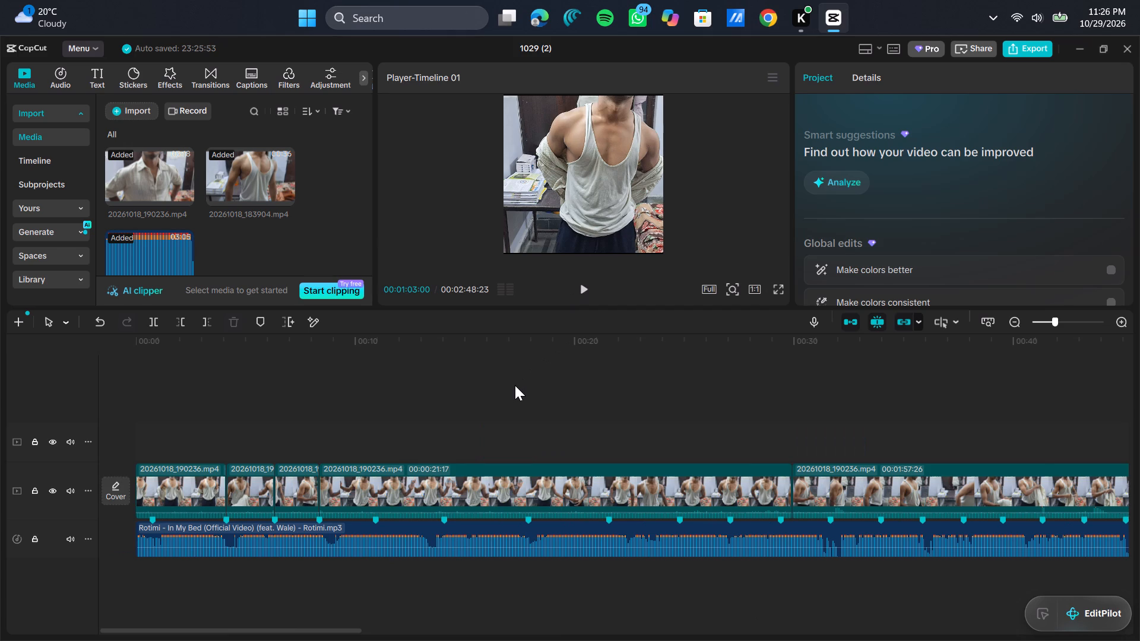
{"action": "left_click", "coordinate": [172, 442]}
{"action": "left_click_drag", "start_coordinate": [172, 442], "coordinate": [207, 442]}
{"action": "scroll", "coordinate": [472, 426], "scroll_direction": "left", "scroll_amount": 3}
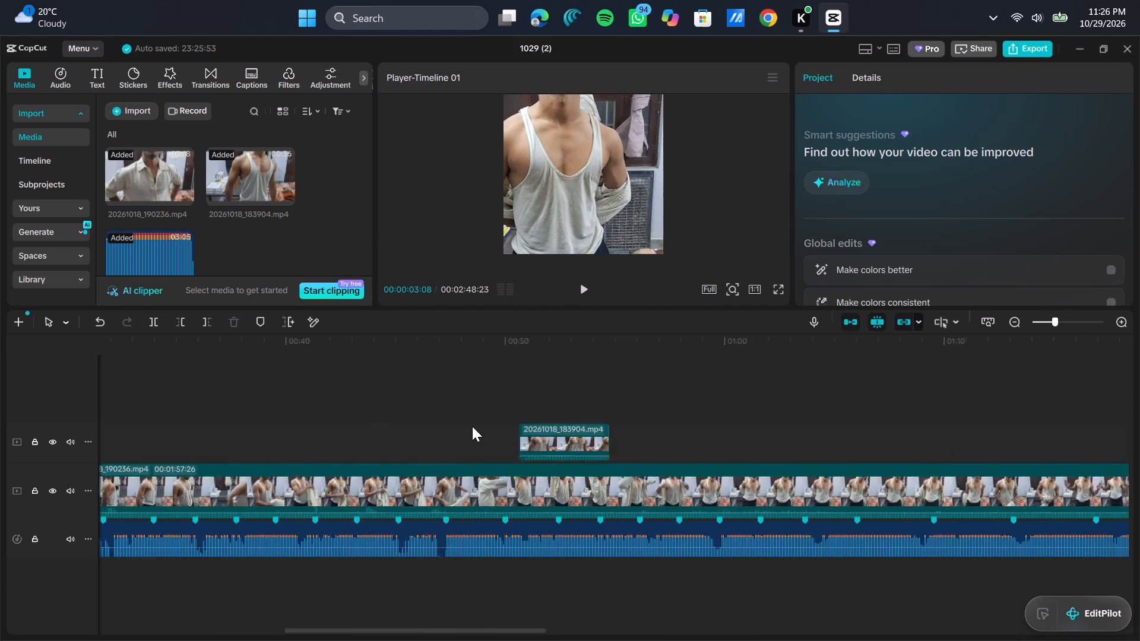
{"action": "scroll", "coordinate": [472, 426], "scroll_direction": "right", "scroll_amount": 2}
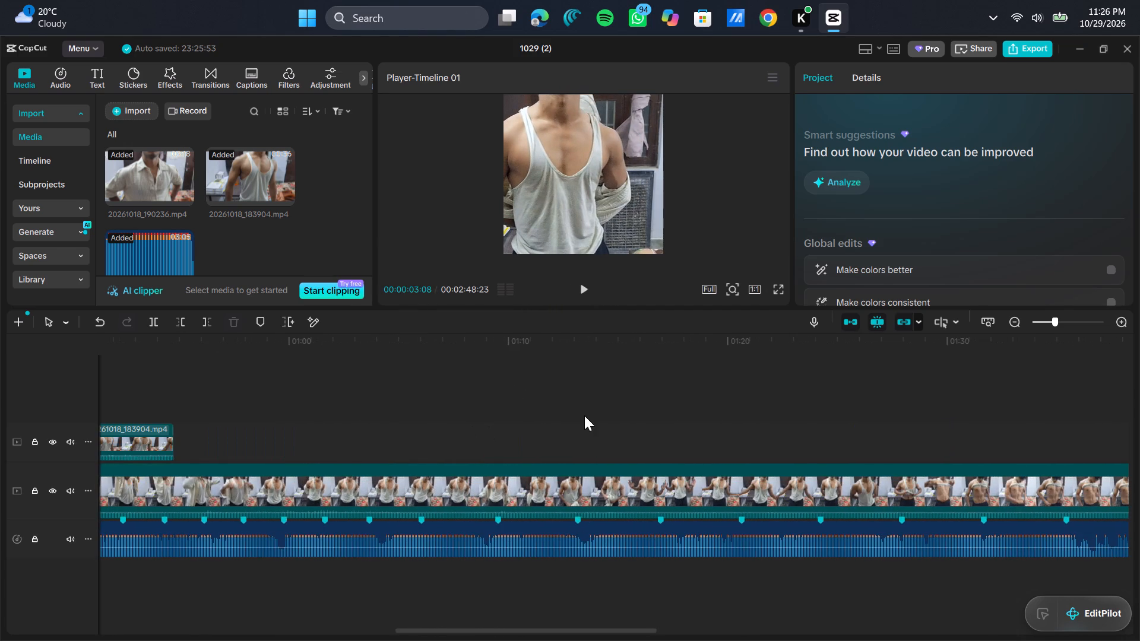
{"action": "left_click", "coordinate": [584, 415]}
{"action": "left_click", "coordinate": [357, 437]}
{"action": "left_click_drag", "start_coordinate": [357, 437], "coordinate": [251, 441]}
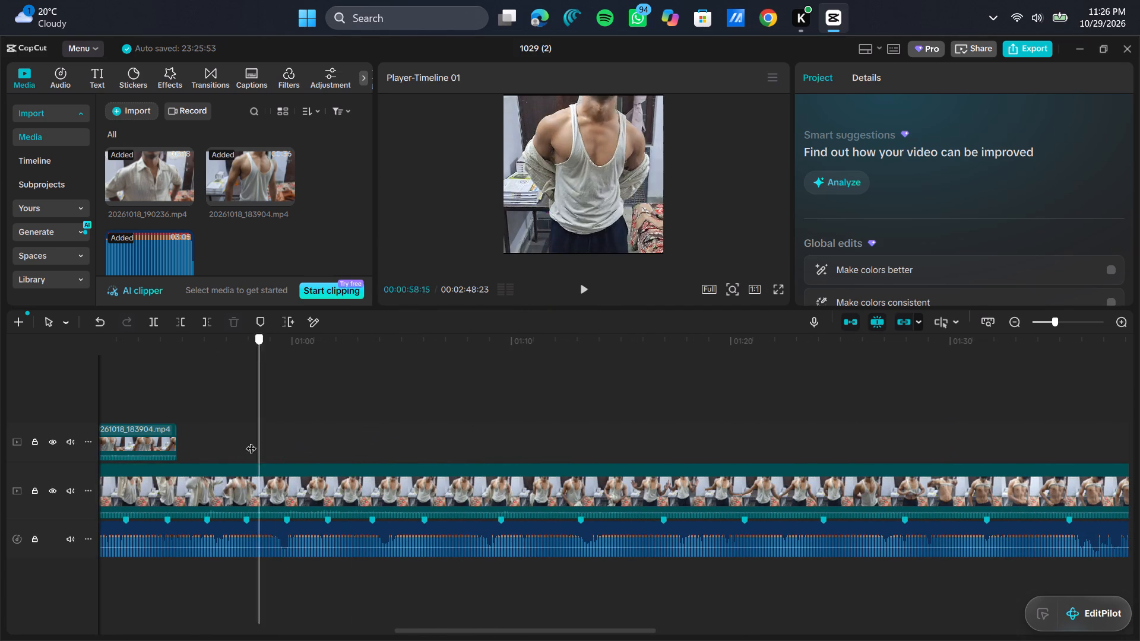
{"action": "left_click_drag", "start_coordinate": [251, 441], "coordinate": [250, 441]}
{"action": "left_click", "coordinate": [584, 281]}
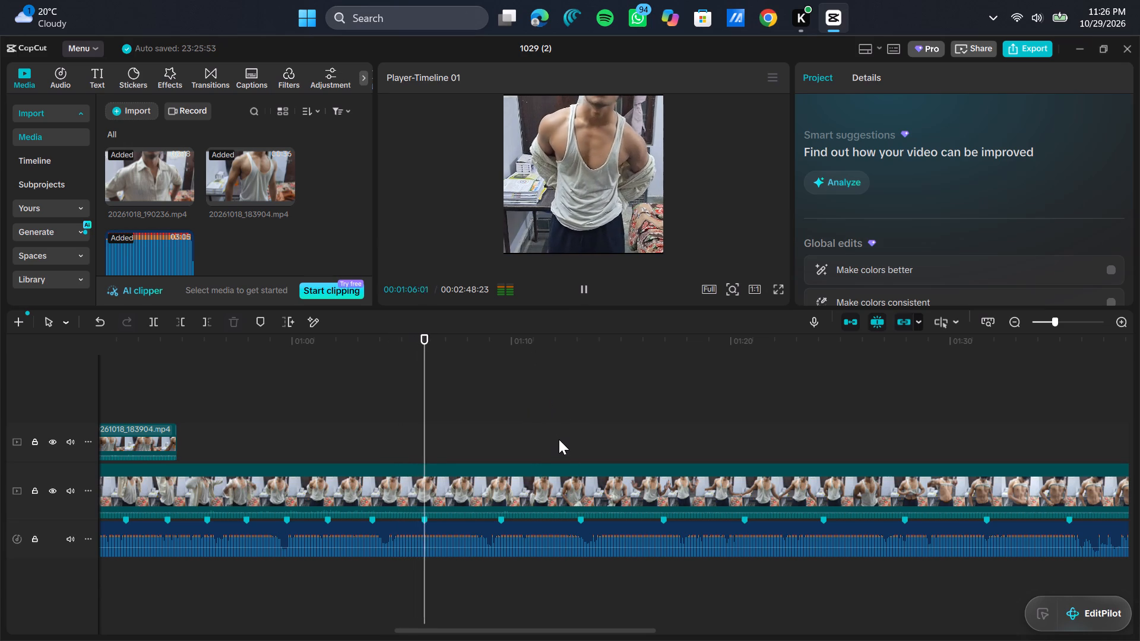
{"action": "scroll", "coordinate": [559, 439], "scroll_direction": "left", "scroll_amount": 2}
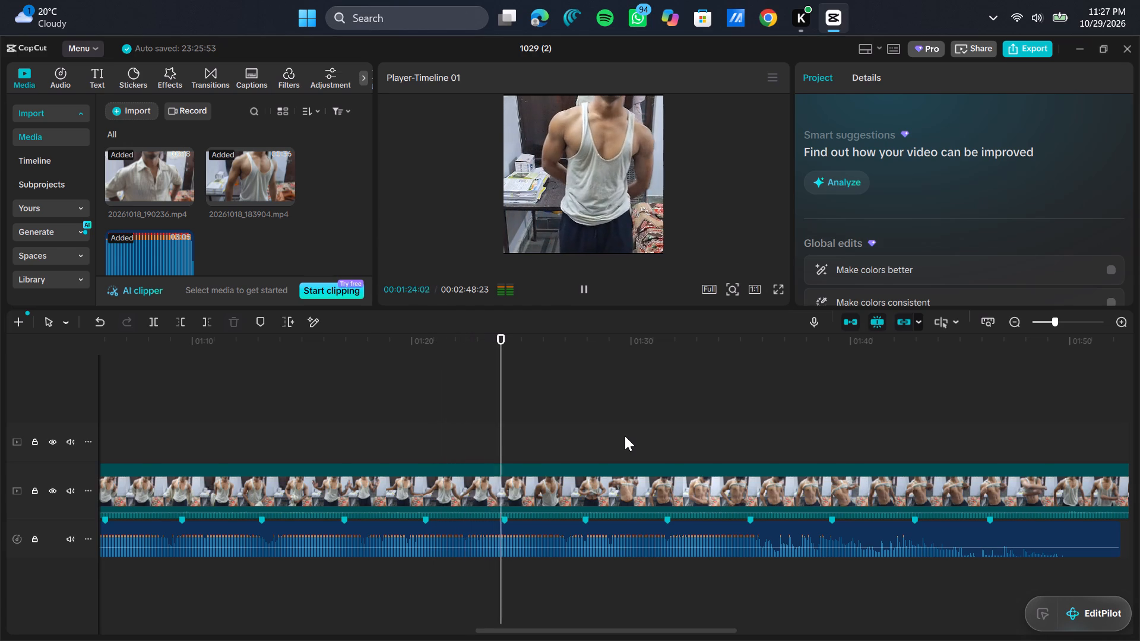
{"action": "scroll", "coordinate": [558, 453], "scroll_direction": "left", "scroll_amount": 1}
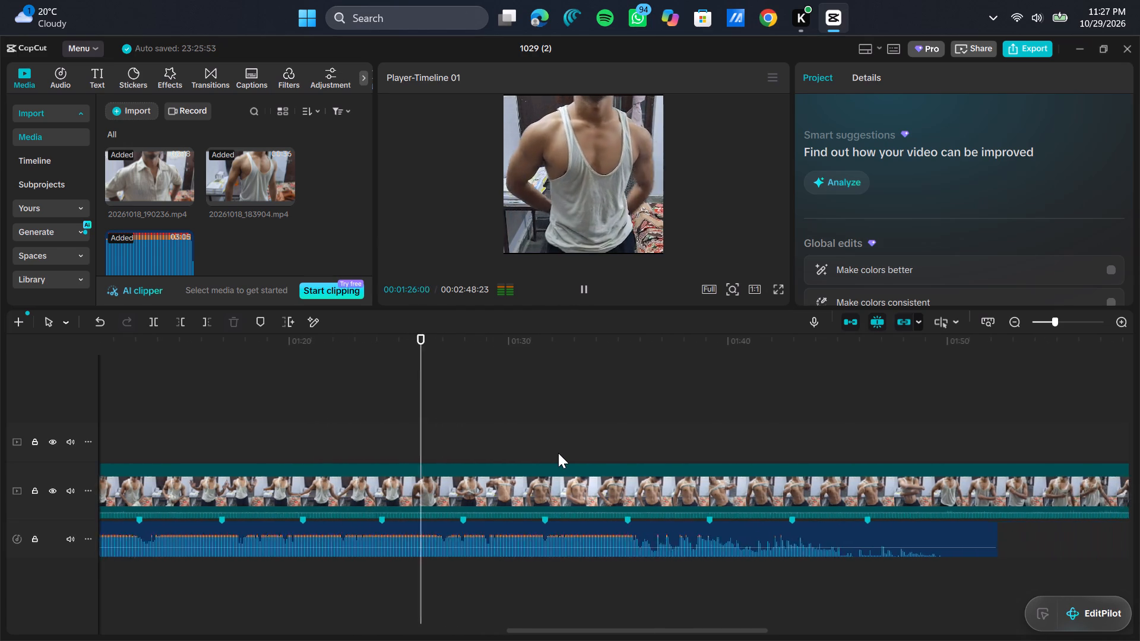
{"action": "scroll", "coordinate": [558, 453], "scroll_direction": "left", "scroll_amount": 1}
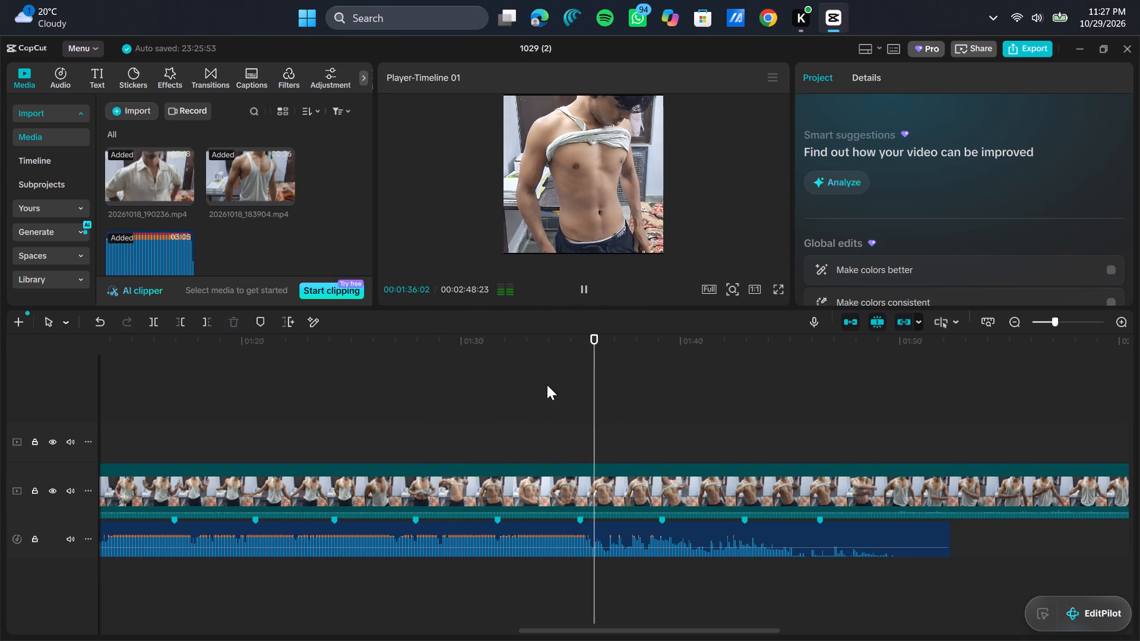
{"action": "scroll", "coordinate": [547, 385], "scroll_direction": "left", "scroll_amount": 1}
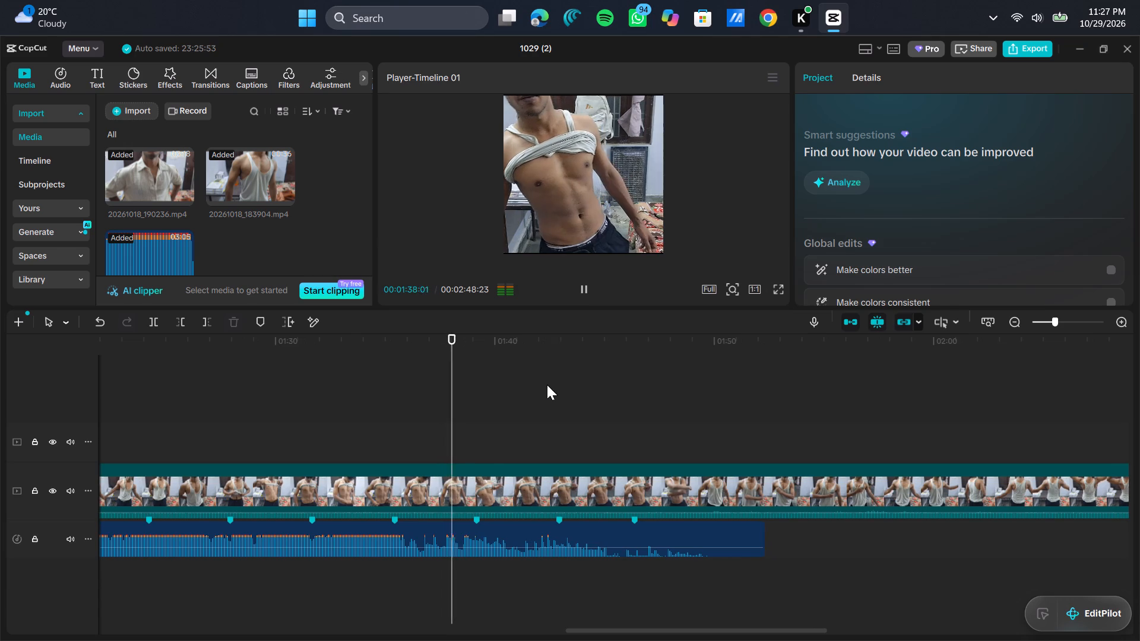
{"action": "left_click", "coordinate": [584, 287]}
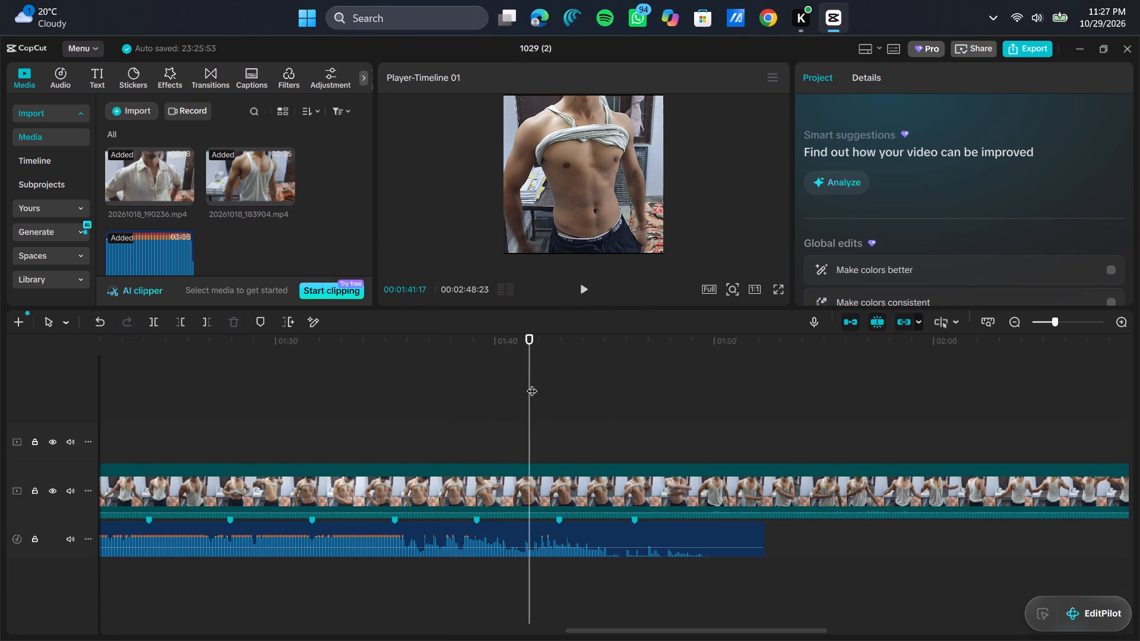
Scrub back and forth between about 00:01:38:00 and 00:01:51:00 to examine the poses for the next segment's boundaries.
{"action": "left_click_drag", "start_coordinate": [535, 378], "coordinate": [525, 379]}
{"action": "left_click_drag", "start_coordinate": [527, 377], "coordinate": [514, 391]}
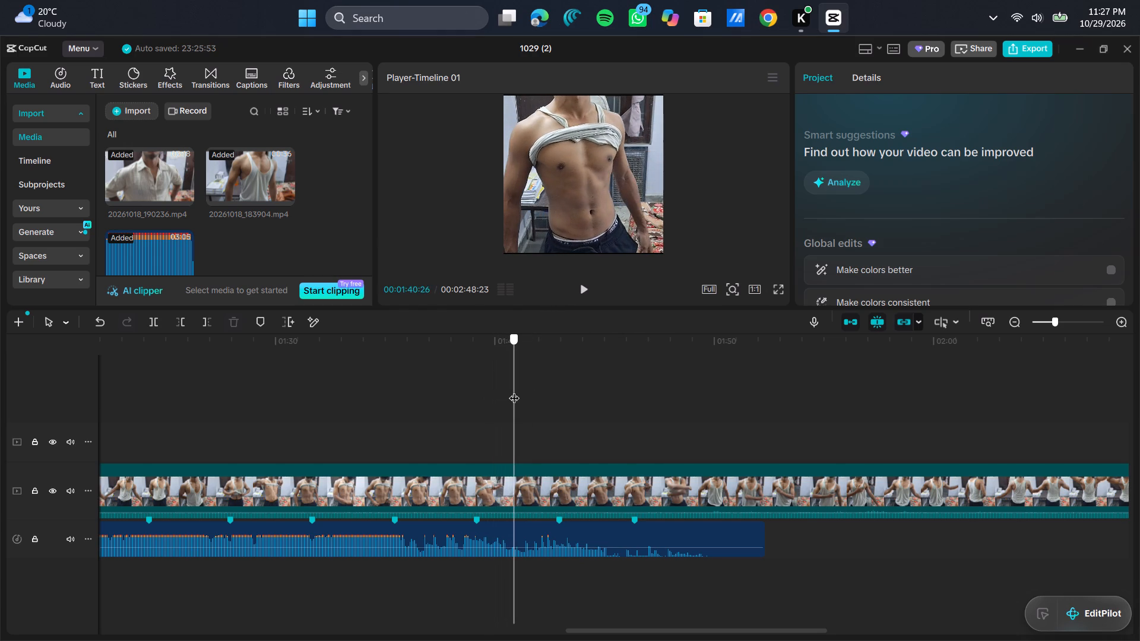
{"action": "left_click_drag", "start_coordinate": [514, 391], "coordinate": [550, 395]}
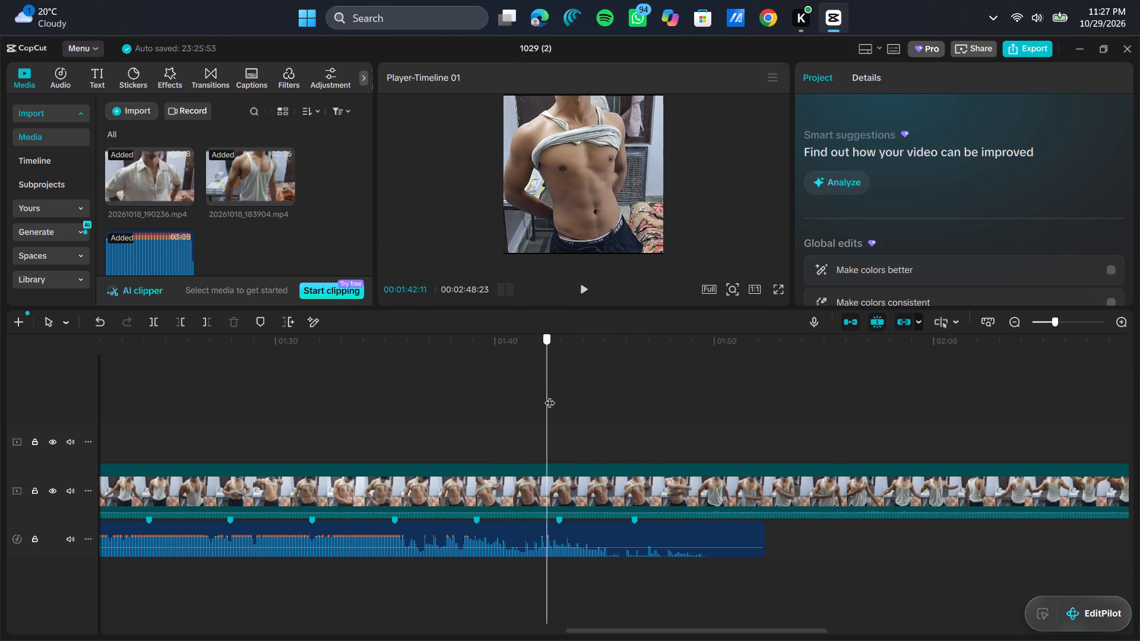
{"action": "left_click_drag", "start_coordinate": [550, 395], "coordinate": [614, 395]}
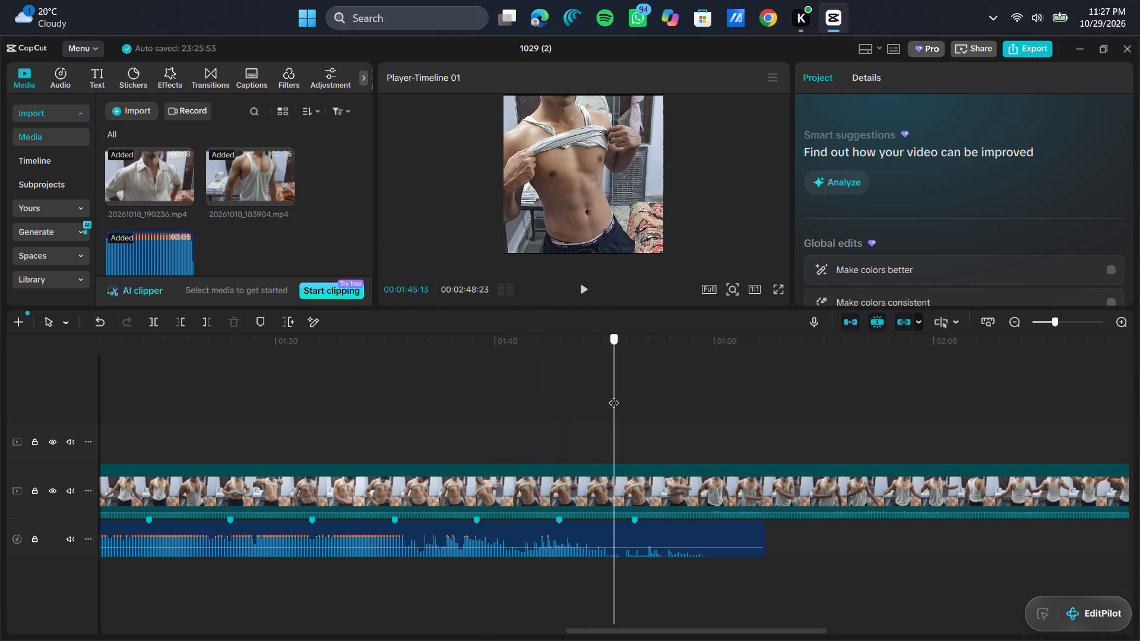
{"action": "left_click_drag", "start_coordinate": [614, 395], "coordinate": [670, 392]}
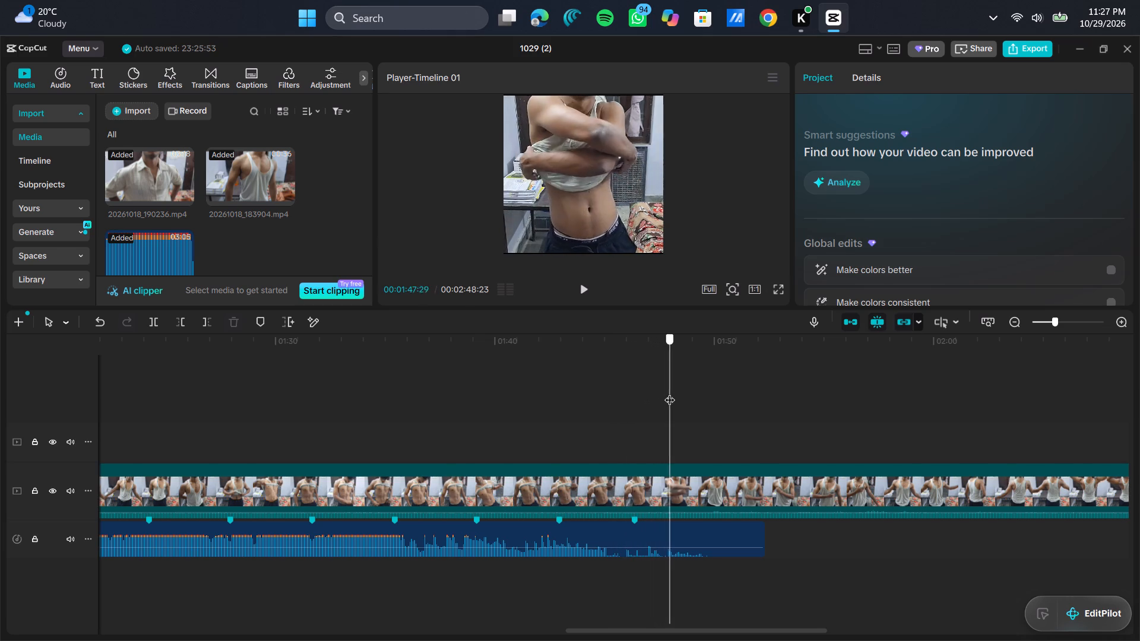
{"action": "left_click_drag", "start_coordinate": [670, 392], "coordinate": [748, 384]}
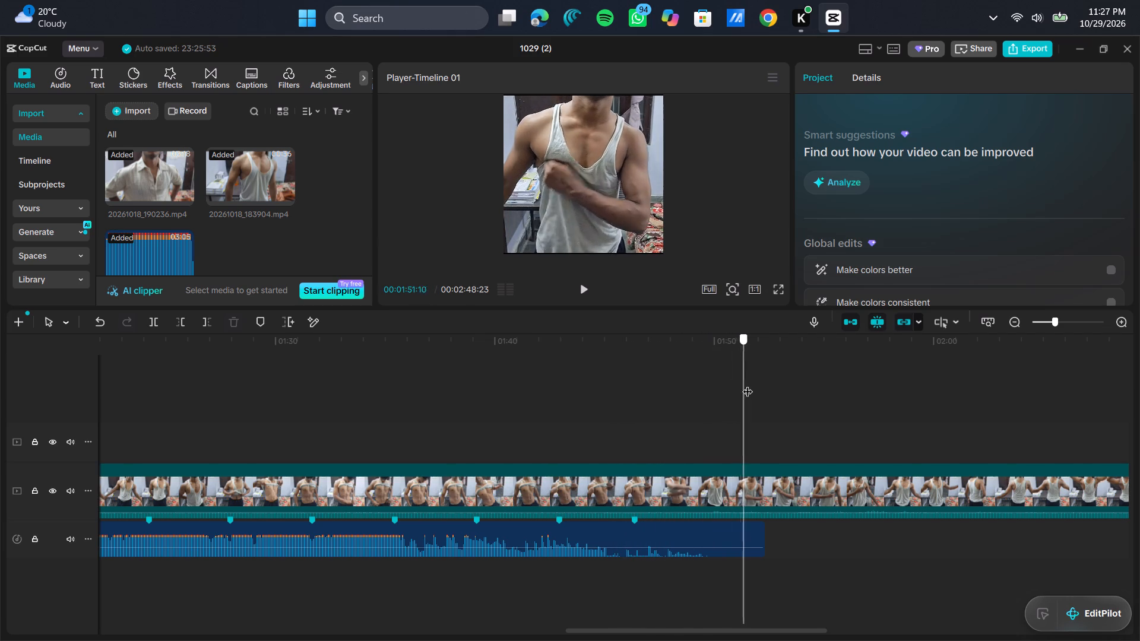
{"action": "left_click_drag", "start_coordinate": [748, 384], "coordinate": [486, 424]}
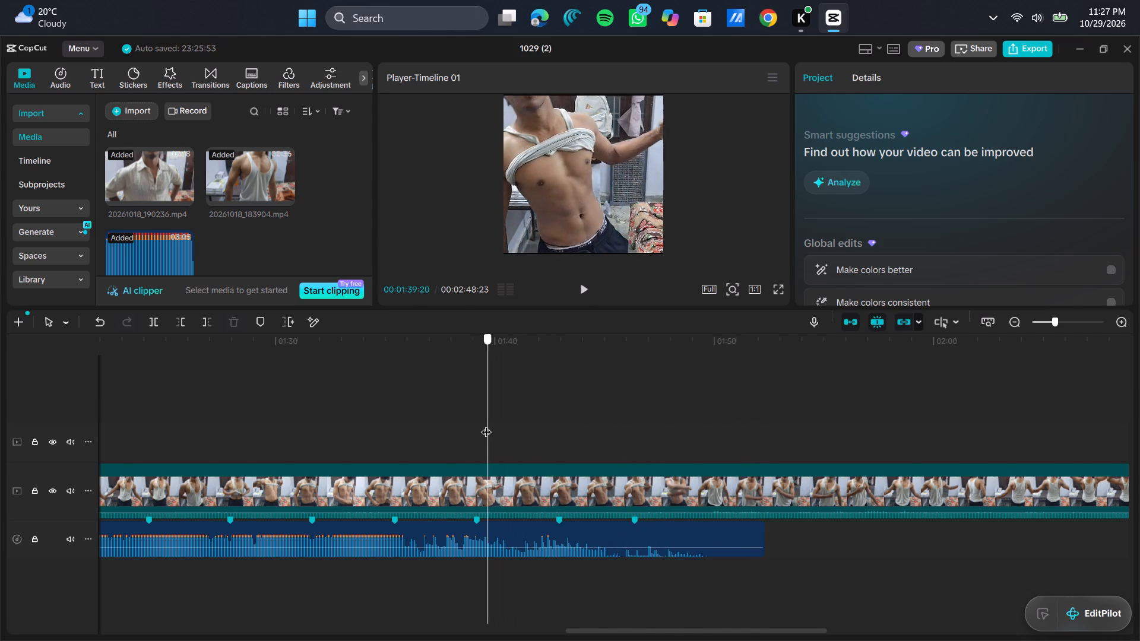
{"action": "left_click_drag", "start_coordinate": [486, 424], "coordinate": [489, 433]}
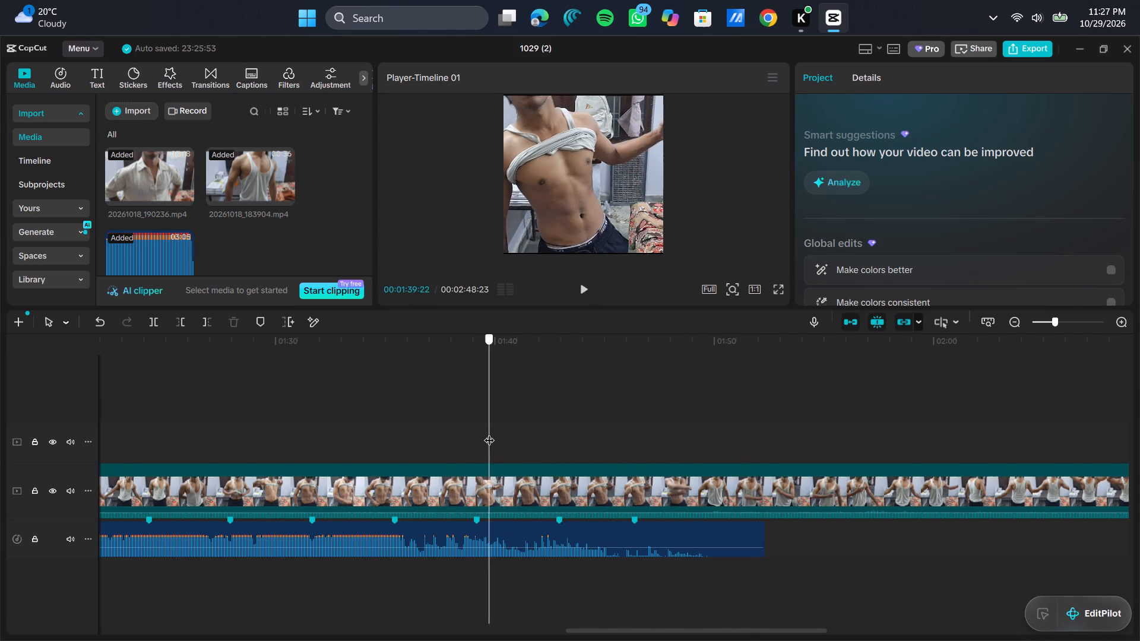
{"action": "left_click_drag", "start_coordinate": [489, 433], "coordinate": [524, 427]}
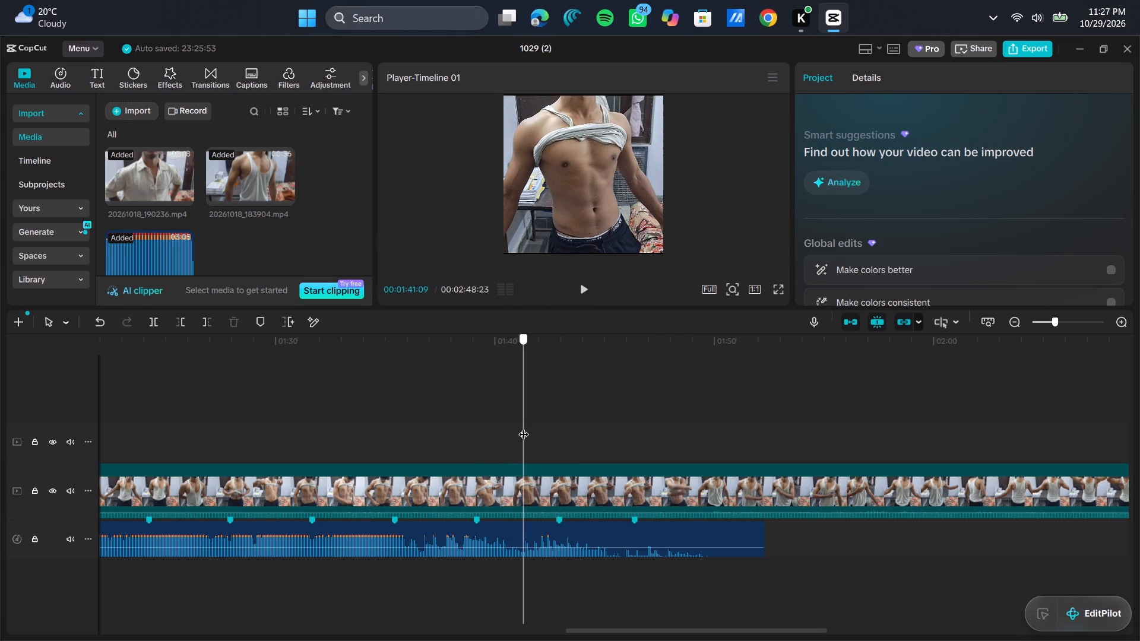
{"action": "left_click_drag", "start_coordinate": [524, 427], "coordinate": [566, 421]}
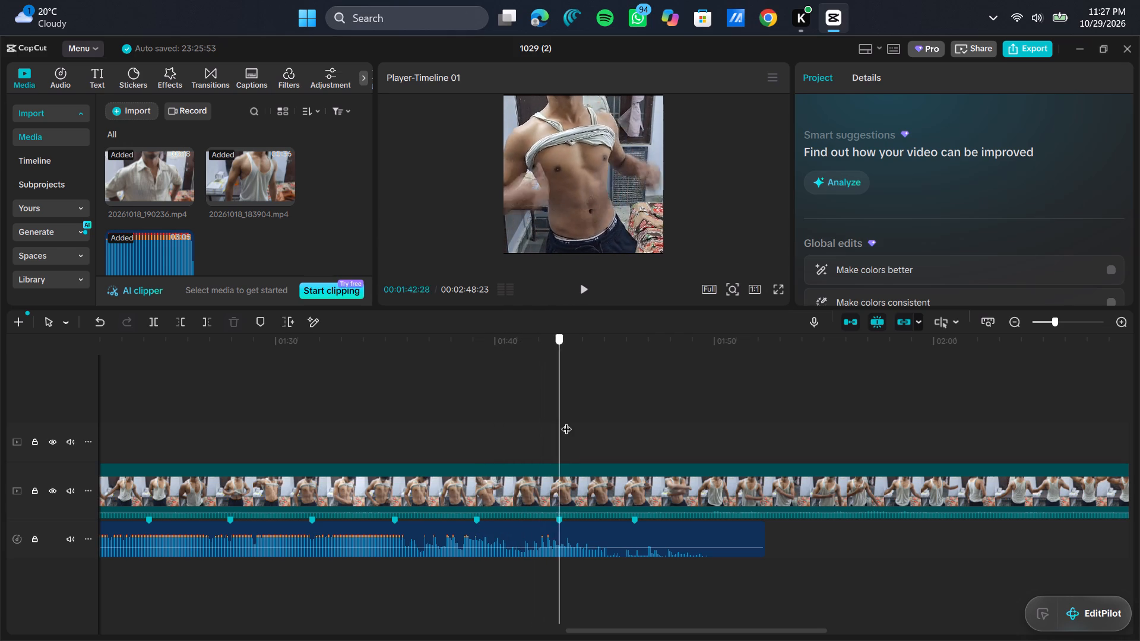
{"action": "left_click_drag", "start_coordinate": [566, 421], "coordinate": [455, 424]}
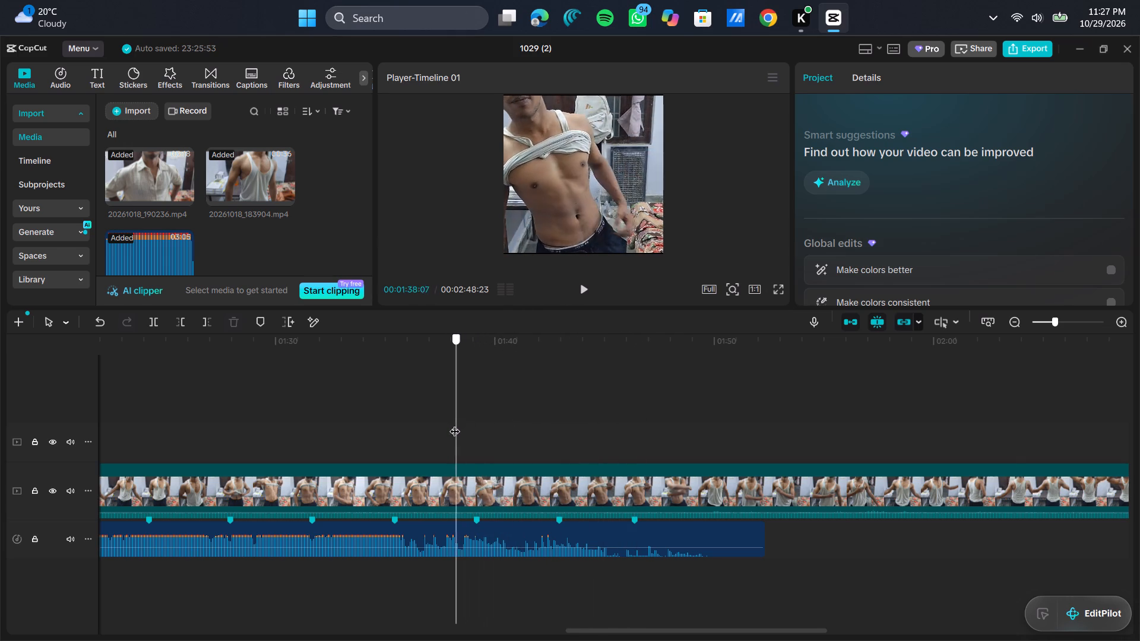
{"action": "left_click_drag", "start_coordinate": [455, 424], "coordinate": [486, 423]}
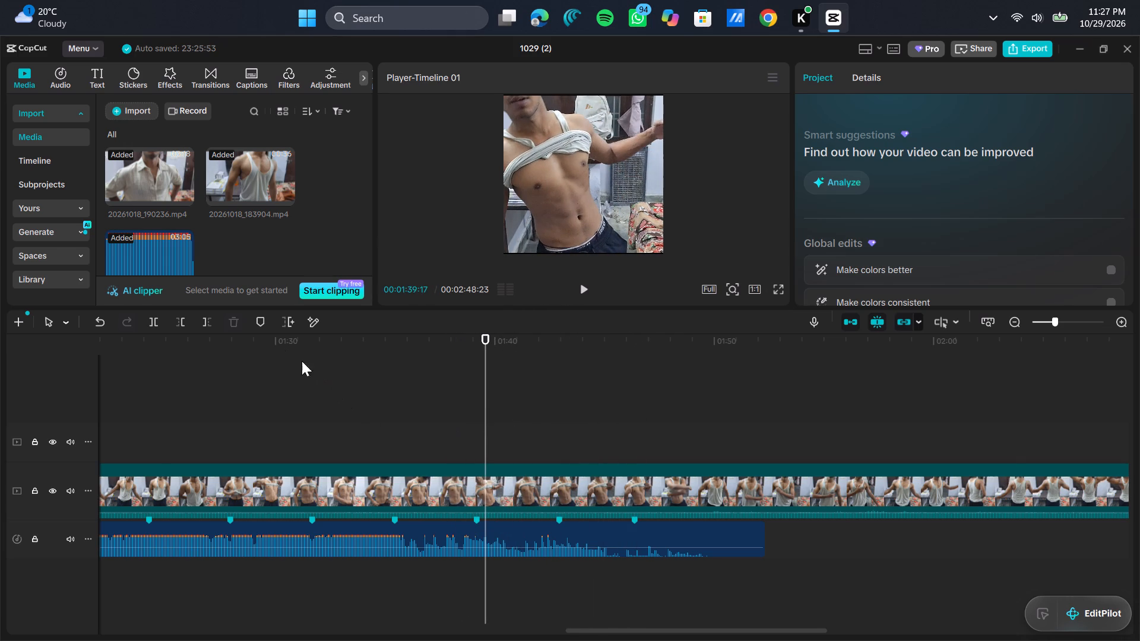
Split the remaining footage at 00:01:42:00 and 00:01:44:21 to isolate a segment just under three seconds long.
{"action": "left_click_drag", "start_coordinate": [476, 401], "coordinate": [503, 401]}
{"action": "left_click_drag", "start_coordinate": [503, 401], "coordinate": [503, 401]}
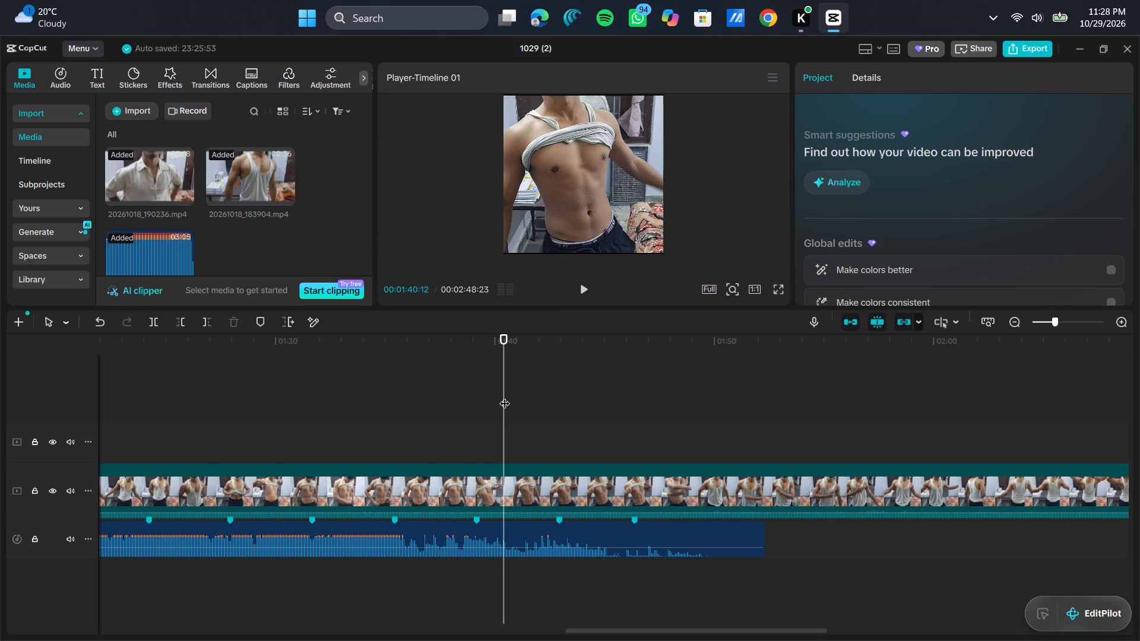
{"action": "left_click_drag", "start_coordinate": [509, 394], "coordinate": [534, 394]}
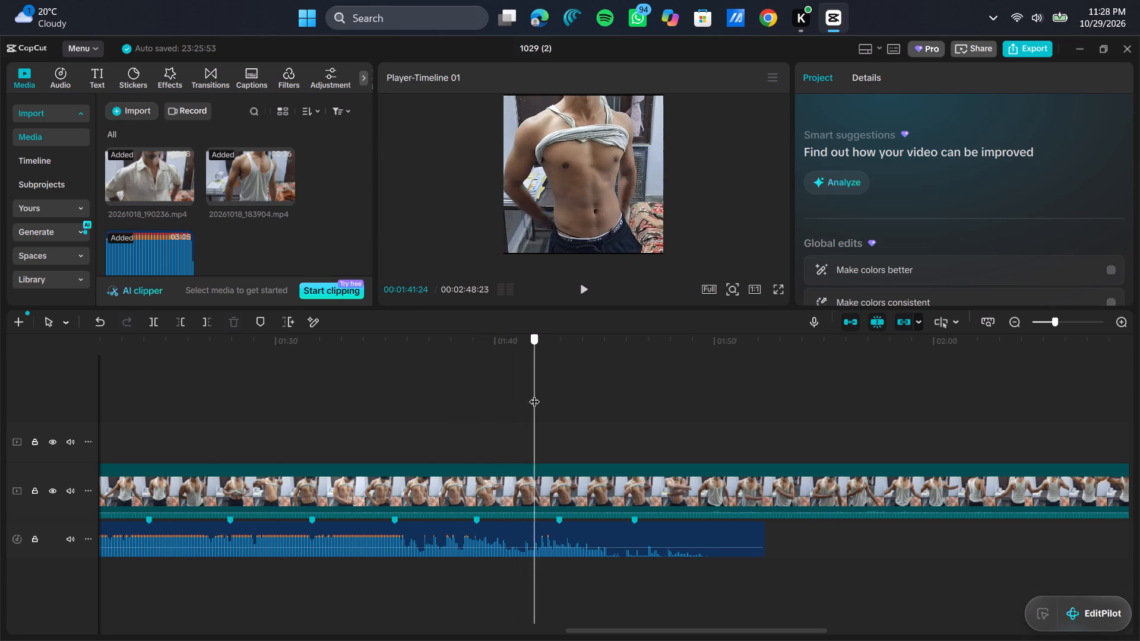
{"action": "left_click_drag", "start_coordinate": [534, 394], "coordinate": [539, 403]}
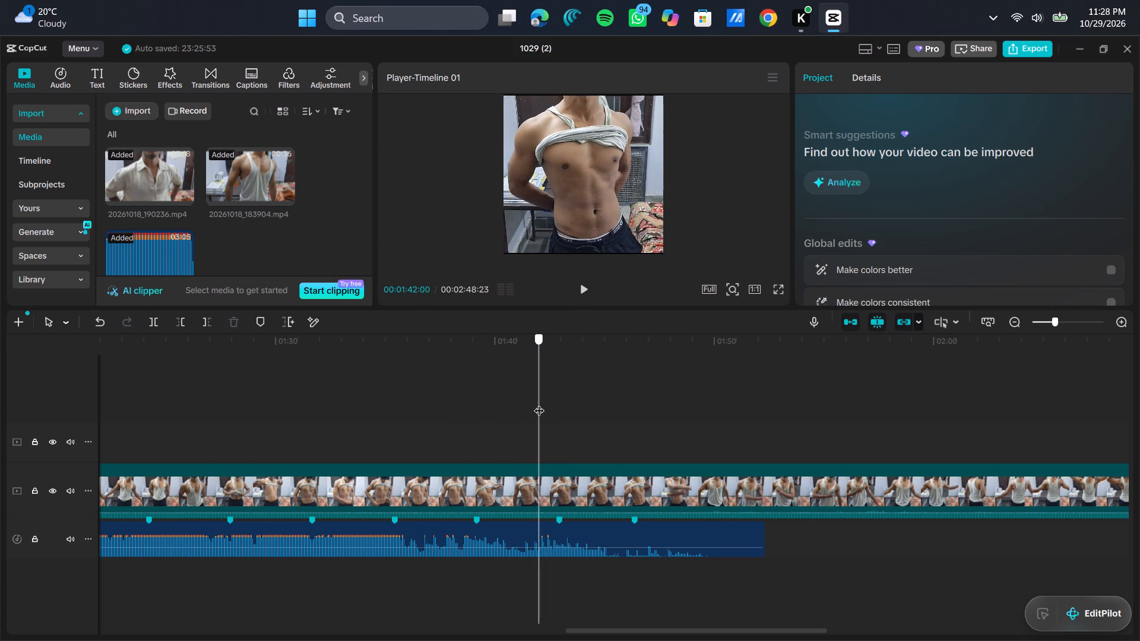
{"action": "left_click", "coordinate": [157, 323]}
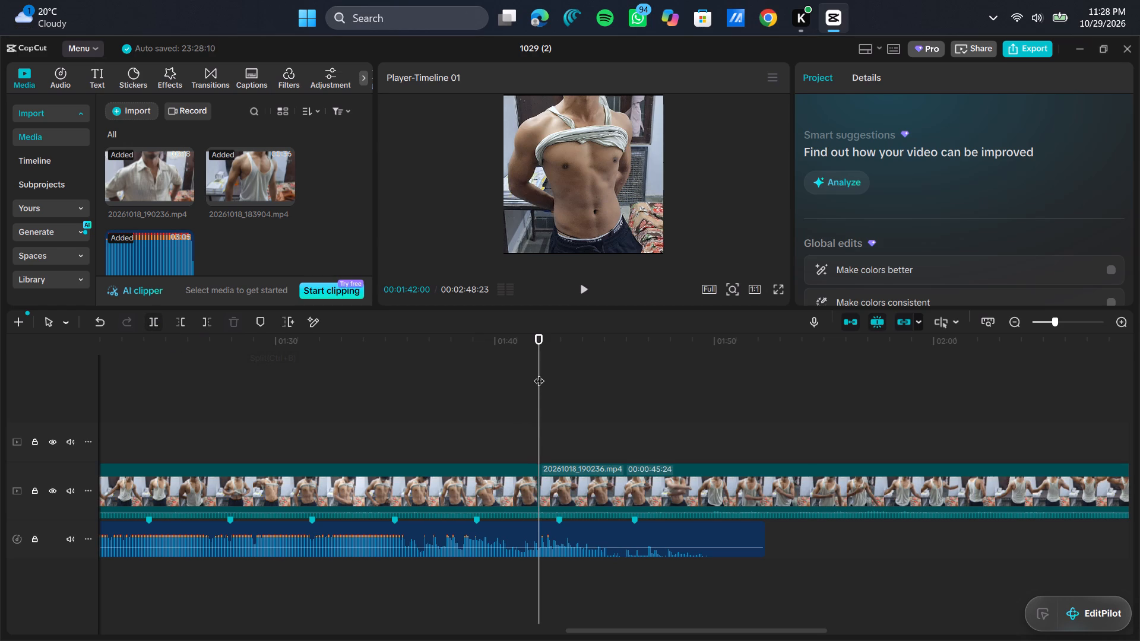
{"action": "left_click_drag", "start_coordinate": [539, 373], "coordinate": [585, 374]}
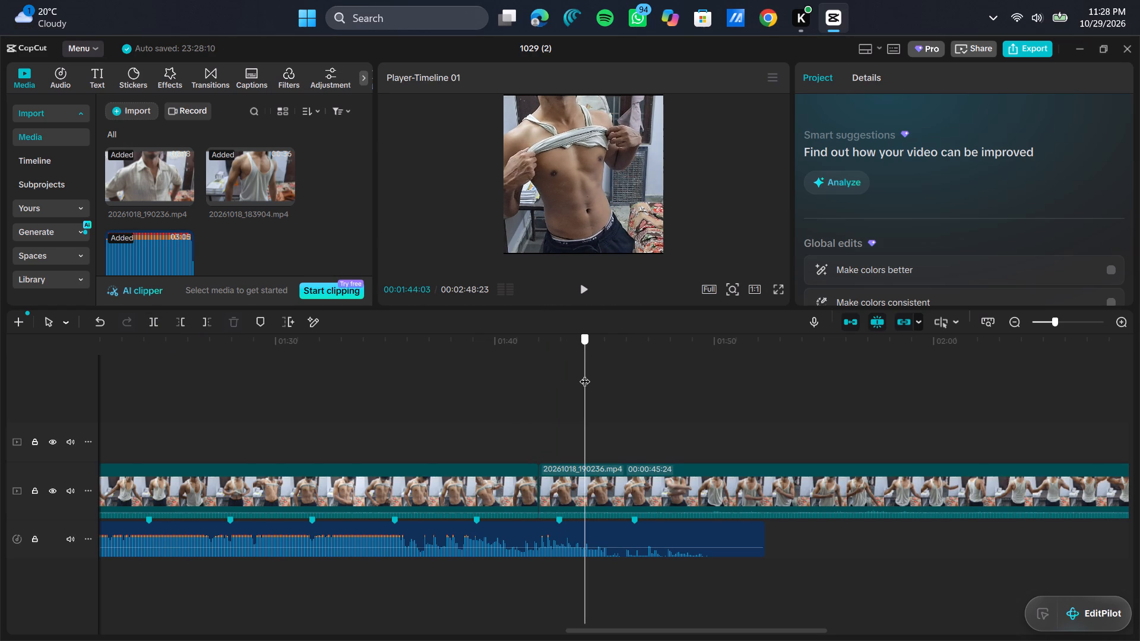
{"action": "left_click_drag", "start_coordinate": [585, 374], "coordinate": [598, 376]}
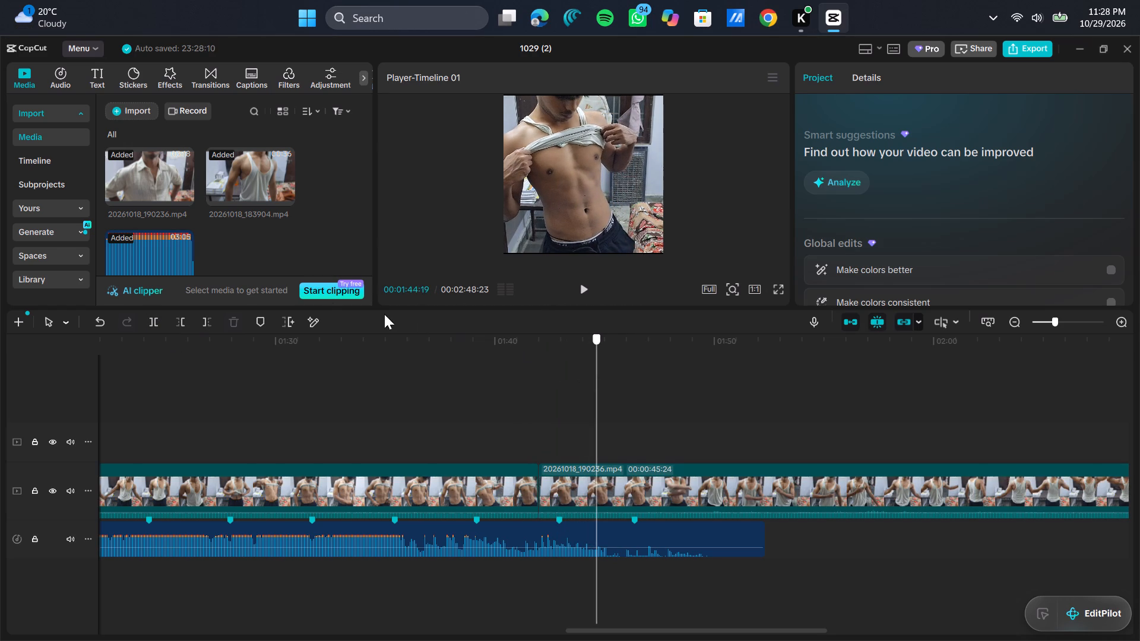
{"action": "left_click", "coordinate": [157, 320]}
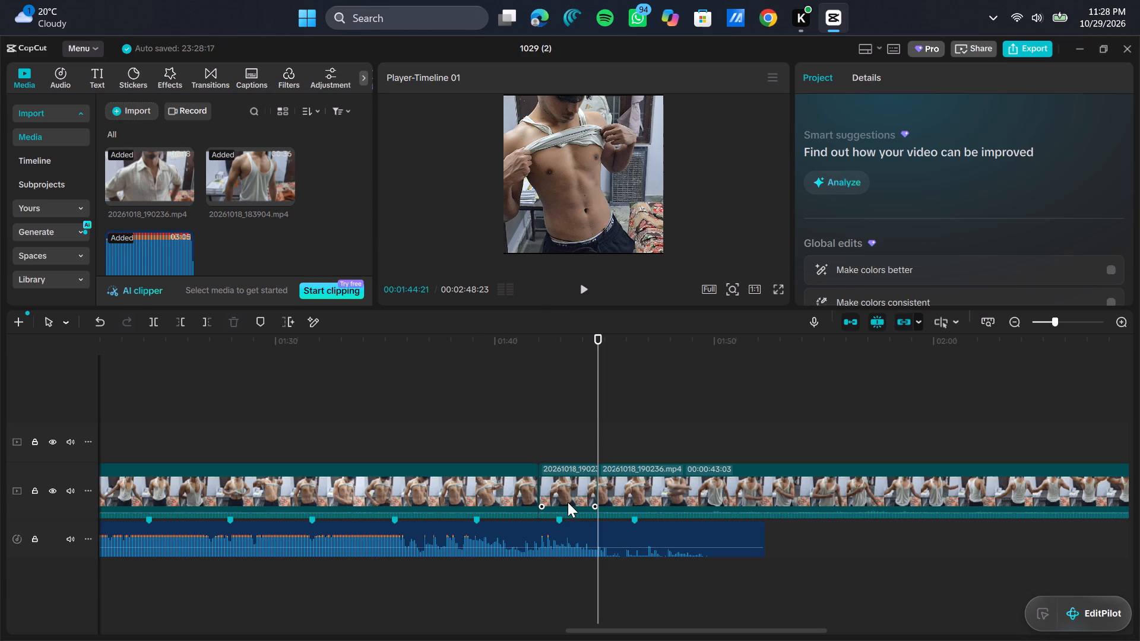
Move the isolated segment after the third short clip, at 00:00:08:11, and trim its end to the fifth beat marker, 00:00:10:28.
{"action": "left_click_drag", "start_coordinate": [568, 502], "coordinate": [63, 523]}
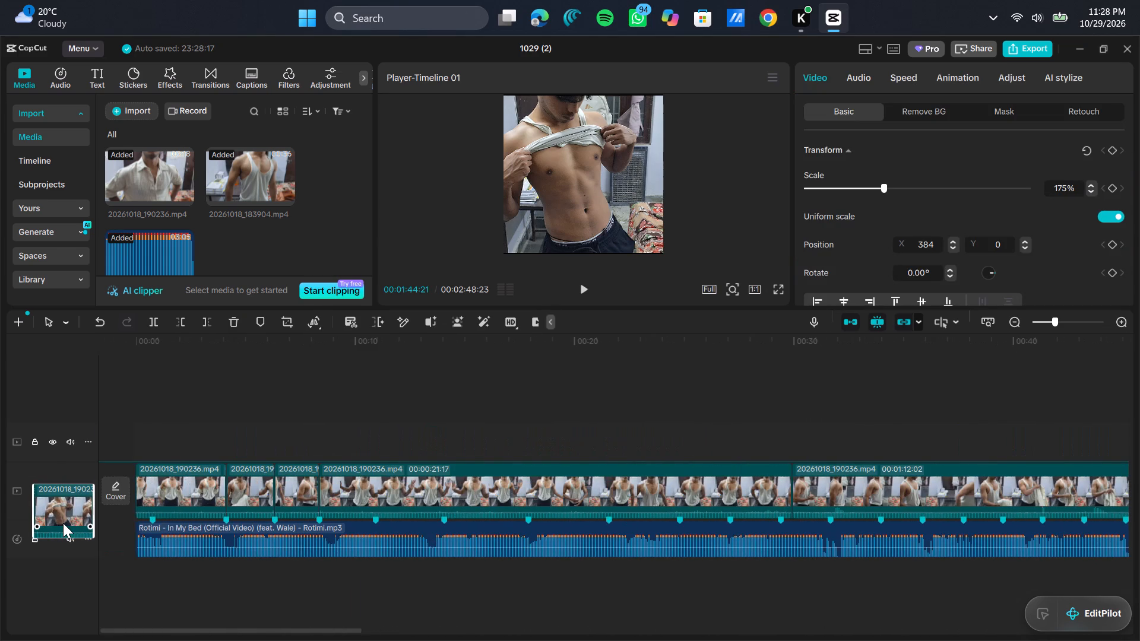
{"action": "left_click_drag", "start_coordinate": [63, 523], "coordinate": [349, 503]}
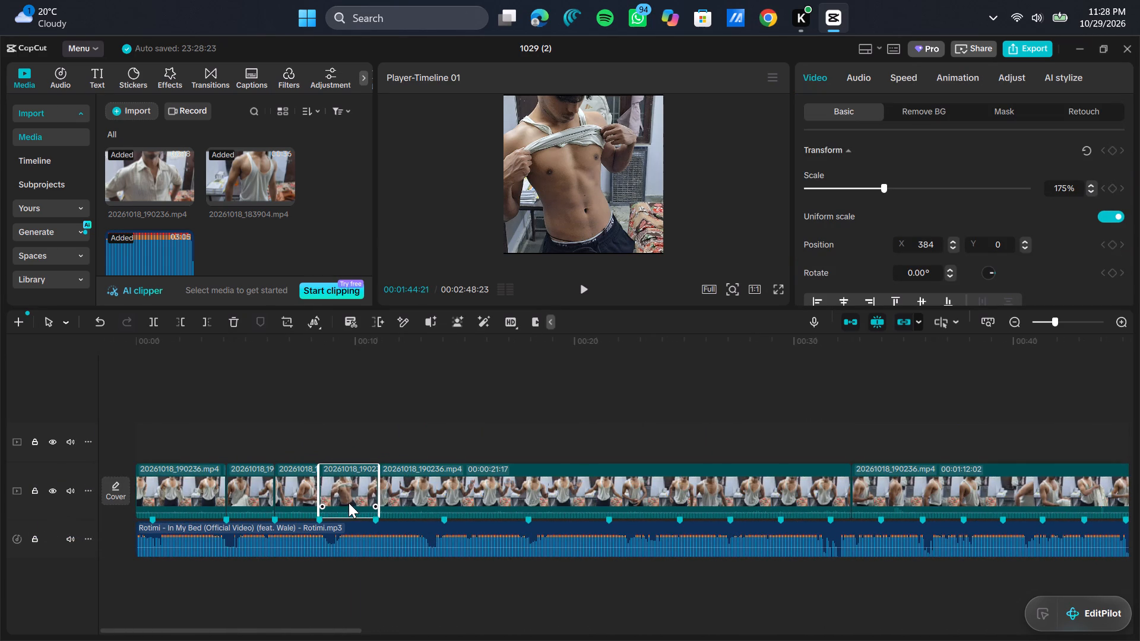
{"action": "left_click_drag", "start_coordinate": [376, 483], "coordinate": [372, 483]}
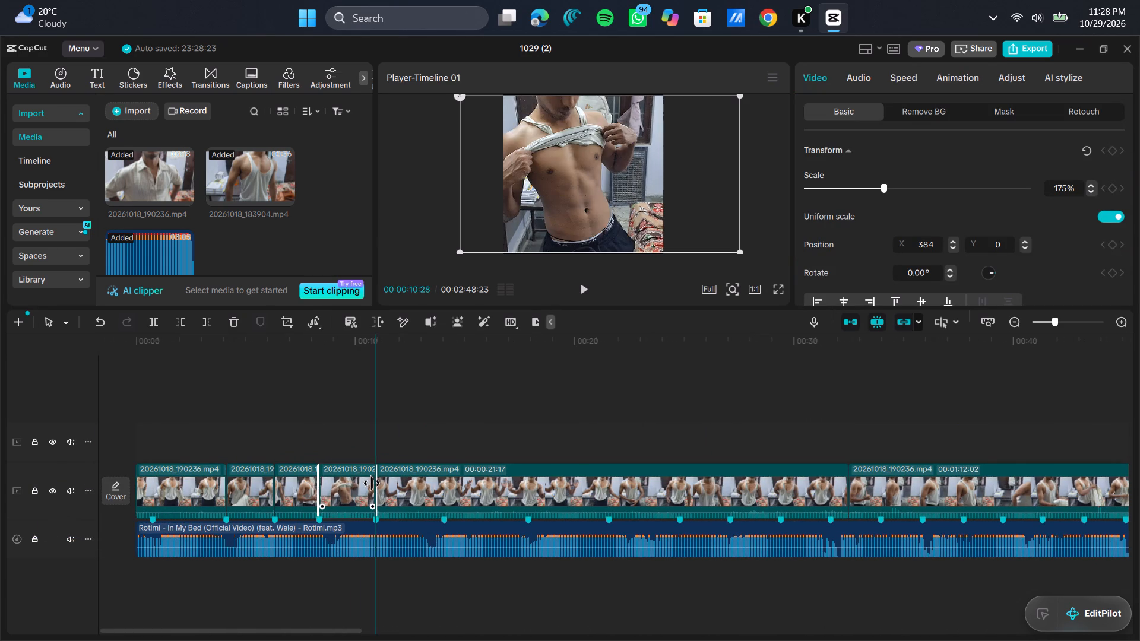
{"action": "left_click_drag", "start_coordinate": [372, 483], "coordinate": [369, 484]}
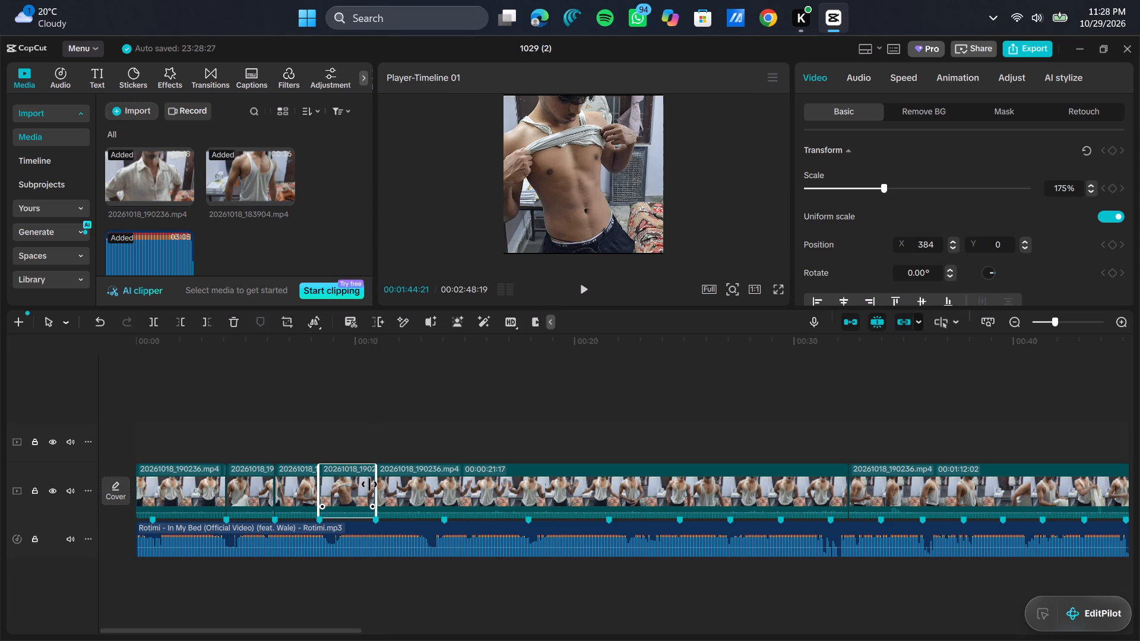
Review the remaining footage from 00:01:44:21 to about 00:01:54:05 and split it at 00:01:50:05 for the next segment's start.
{"action": "scroll", "coordinate": [444, 424], "scroll_direction": "left", "scroll_amount": 4}
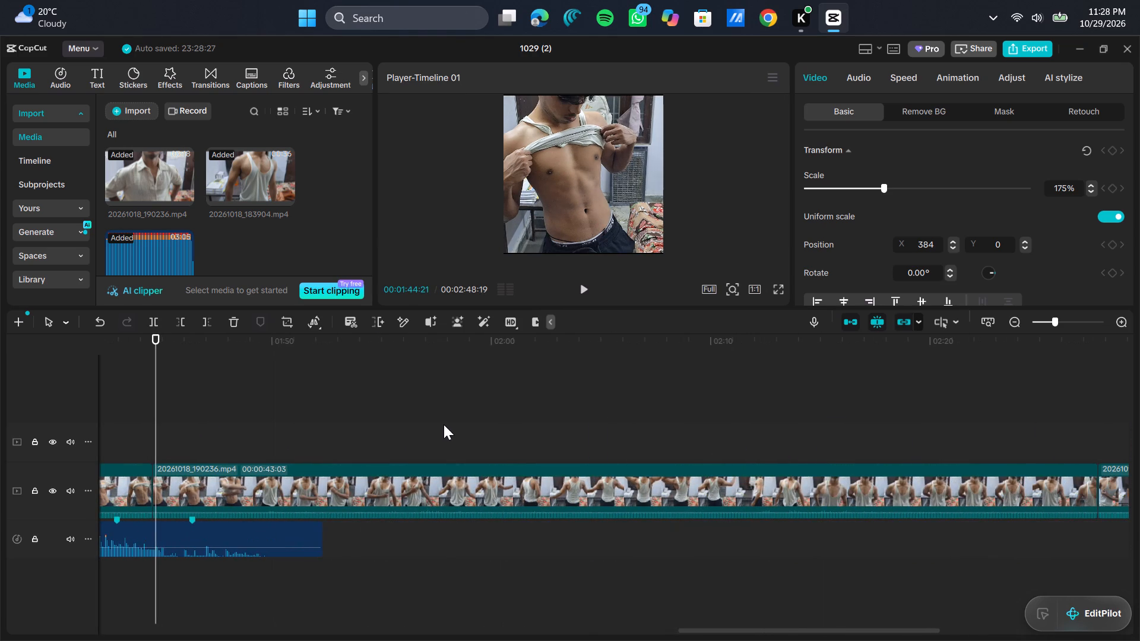
{"action": "left_click", "coordinate": [588, 290]}
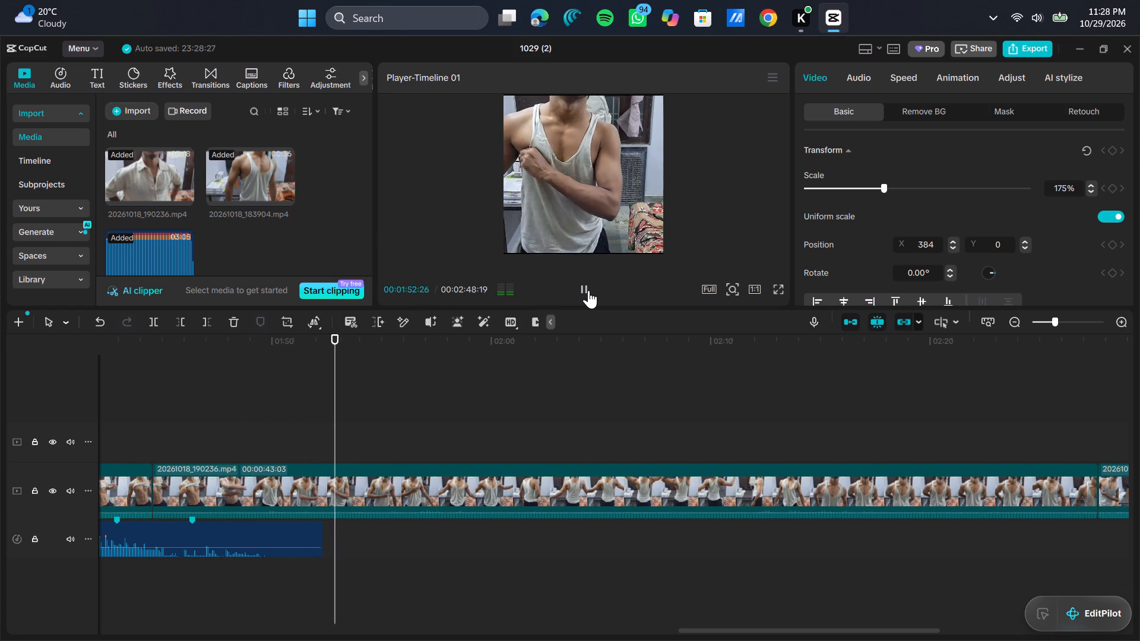
{"action": "left_click", "coordinate": [588, 290]}
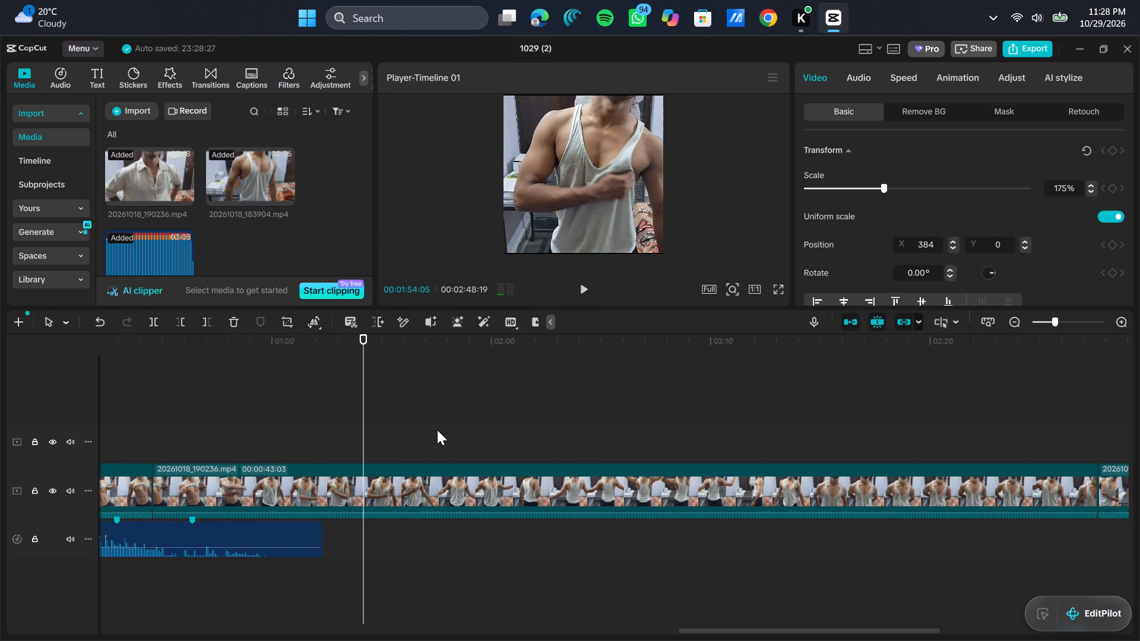
{"action": "scroll", "coordinate": [437, 430], "scroll_direction": "right", "scroll_amount": 1}
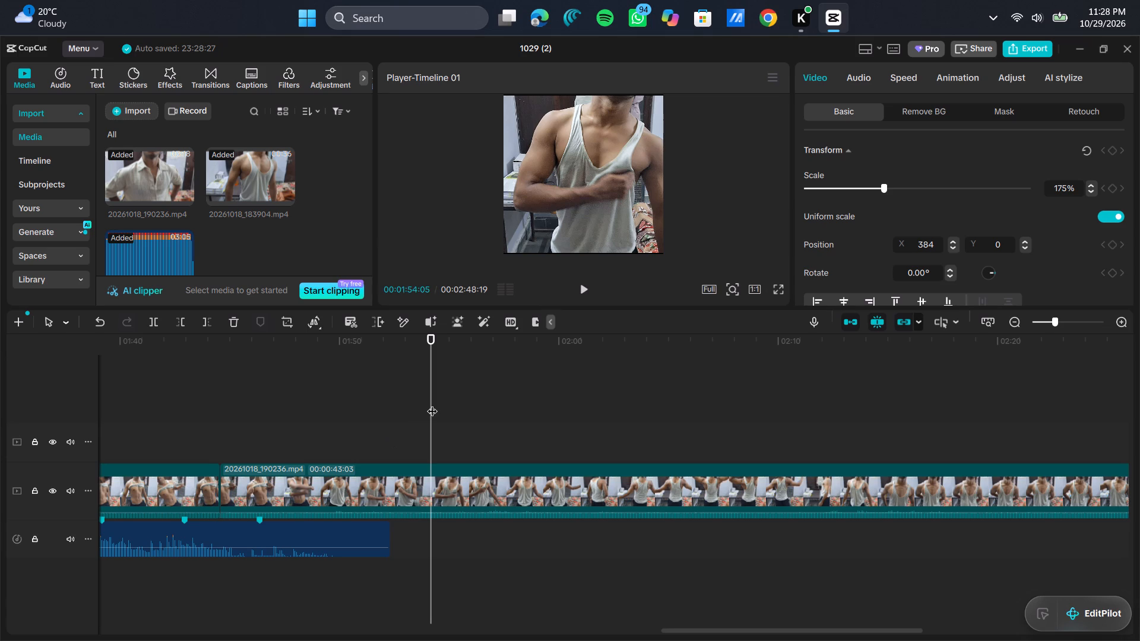
{"action": "left_click_drag", "start_coordinate": [432, 404], "coordinate": [361, 411]}
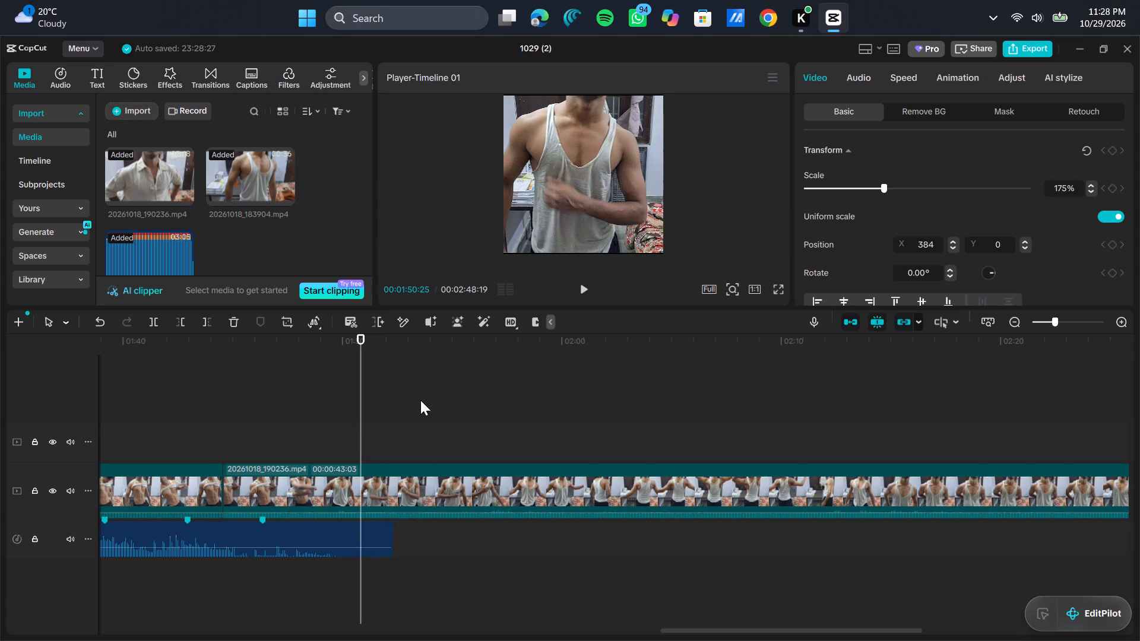
{"action": "left_click", "coordinate": [392, 474]}
{"action": "left_click_drag", "start_coordinate": [357, 427], "coordinate": [360, 423]}
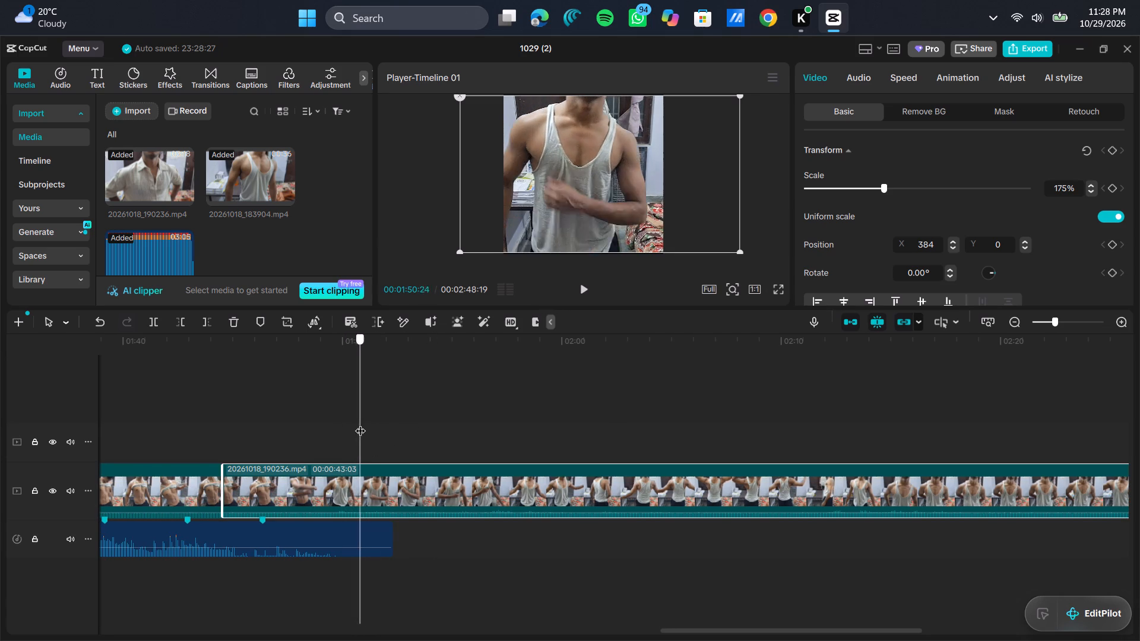
{"action": "left_click_drag", "start_coordinate": [360, 423], "coordinate": [353, 429]}
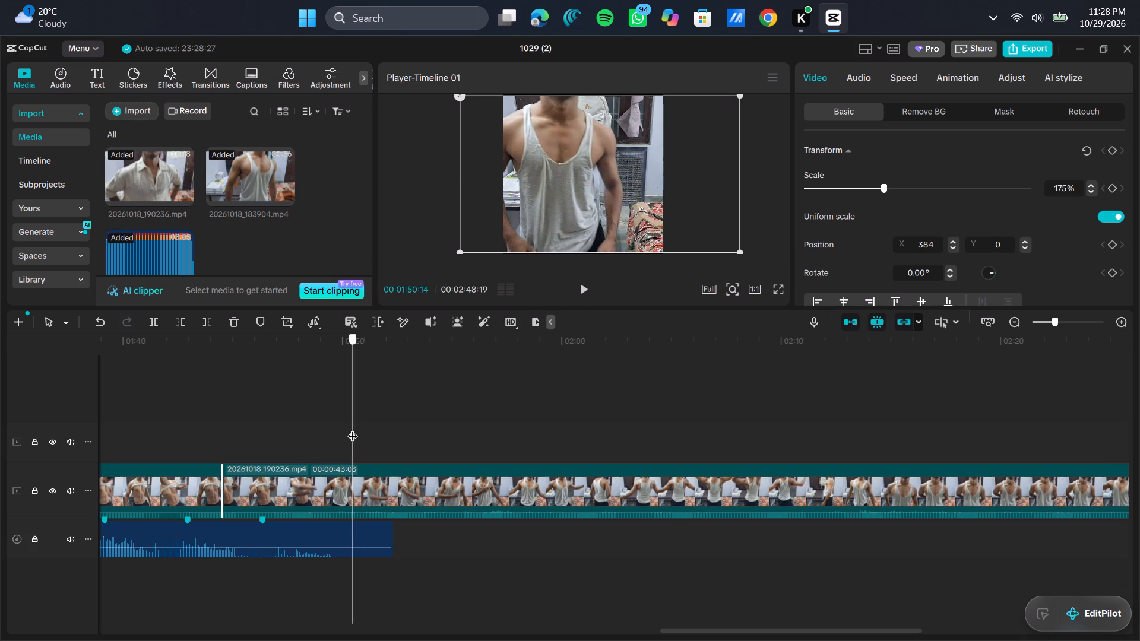
{"action": "left_click_drag", "start_coordinate": [353, 429], "coordinate": [346, 431]}
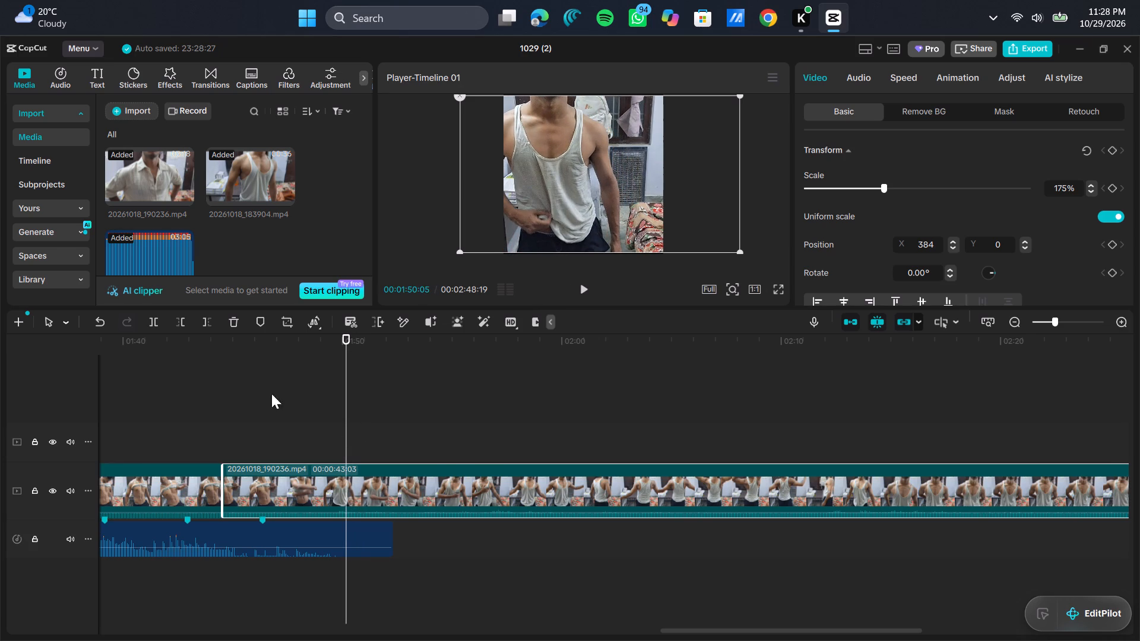
{"action": "left_click", "coordinate": [153, 326]}
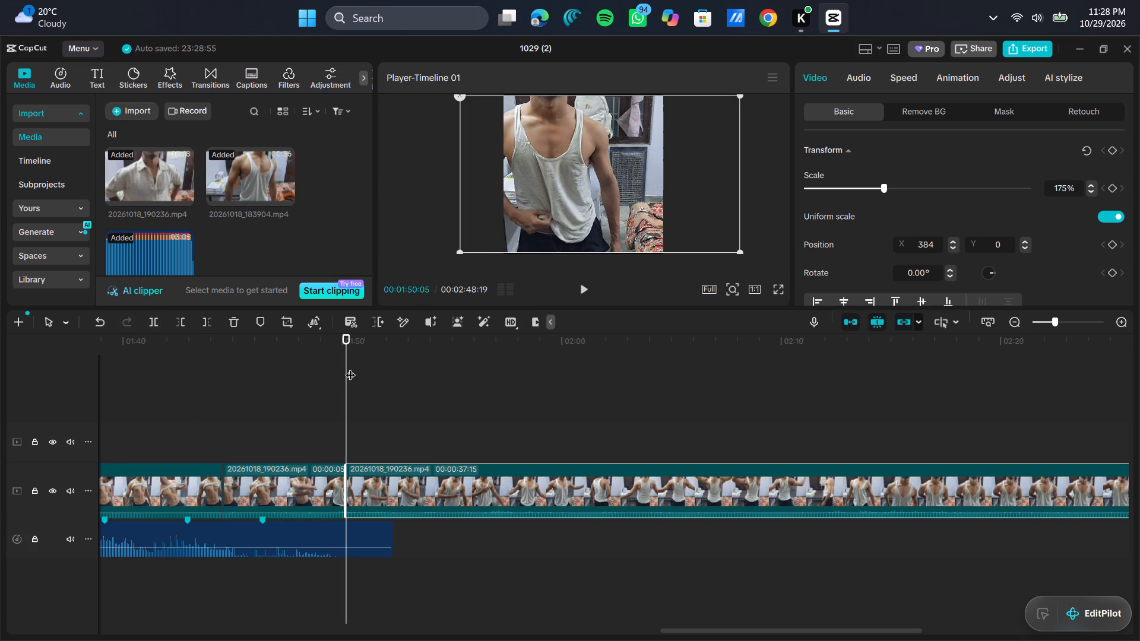
Split the remaining footage at 00:01:53:09 to isolate a segment of about three seconds.
{"action": "left_click_drag", "start_coordinate": [346, 371], "coordinate": [393, 376]}
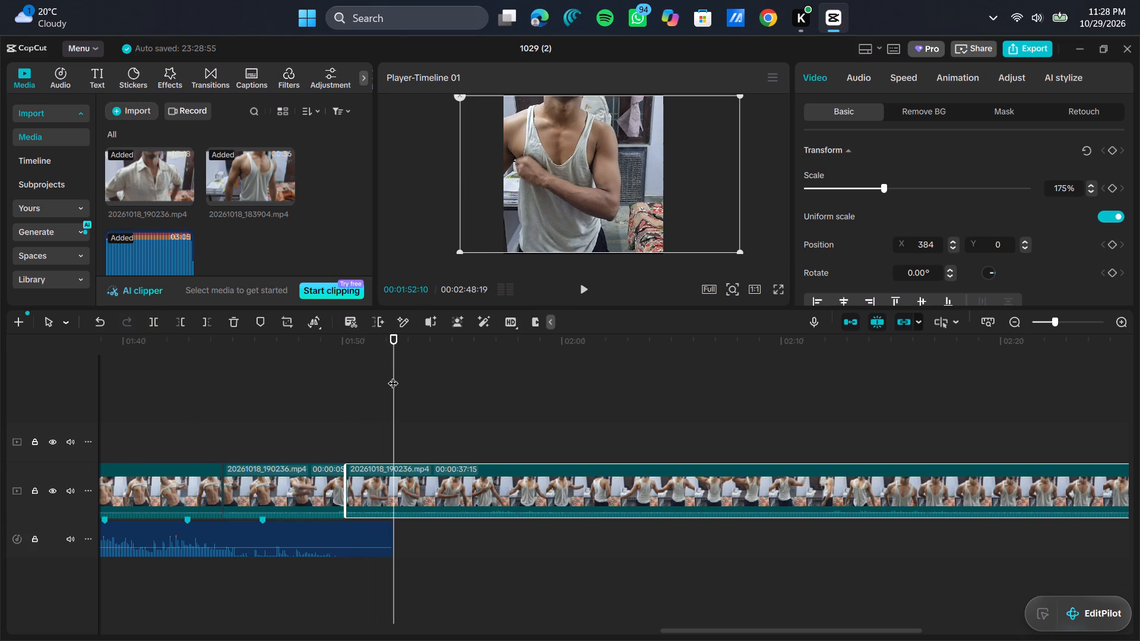
{"action": "left_click_drag", "start_coordinate": [393, 376], "coordinate": [415, 369]}
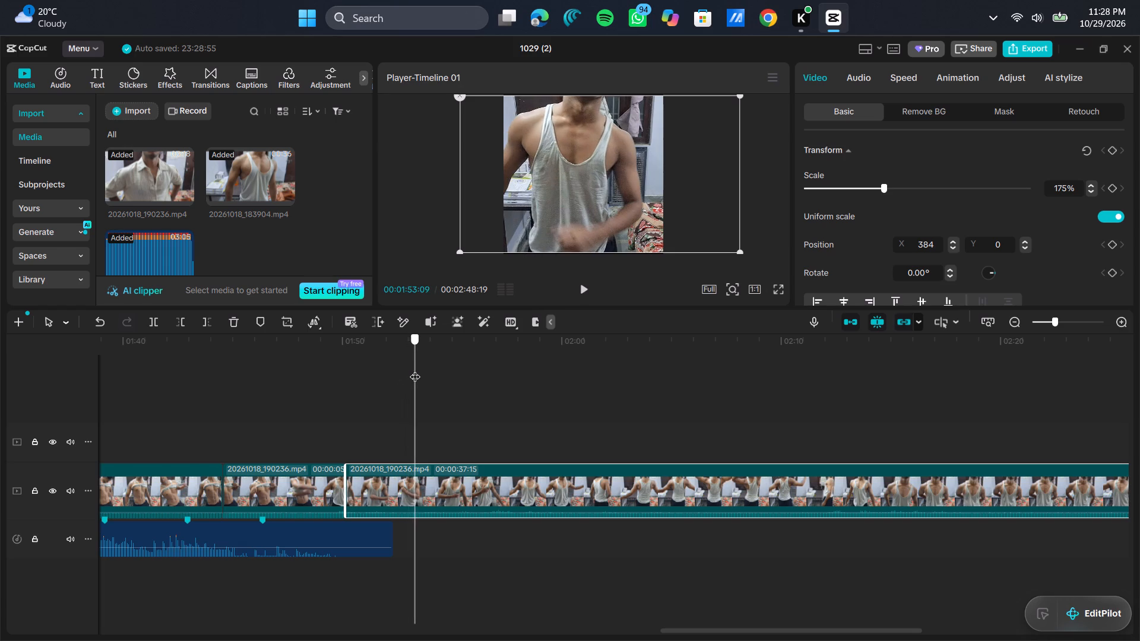
{"action": "left_click_drag", "start_coordinate": [415, 369], "coordinate": [415, 366]}
{"action": "left_click", "coordinate": [159, 320]}
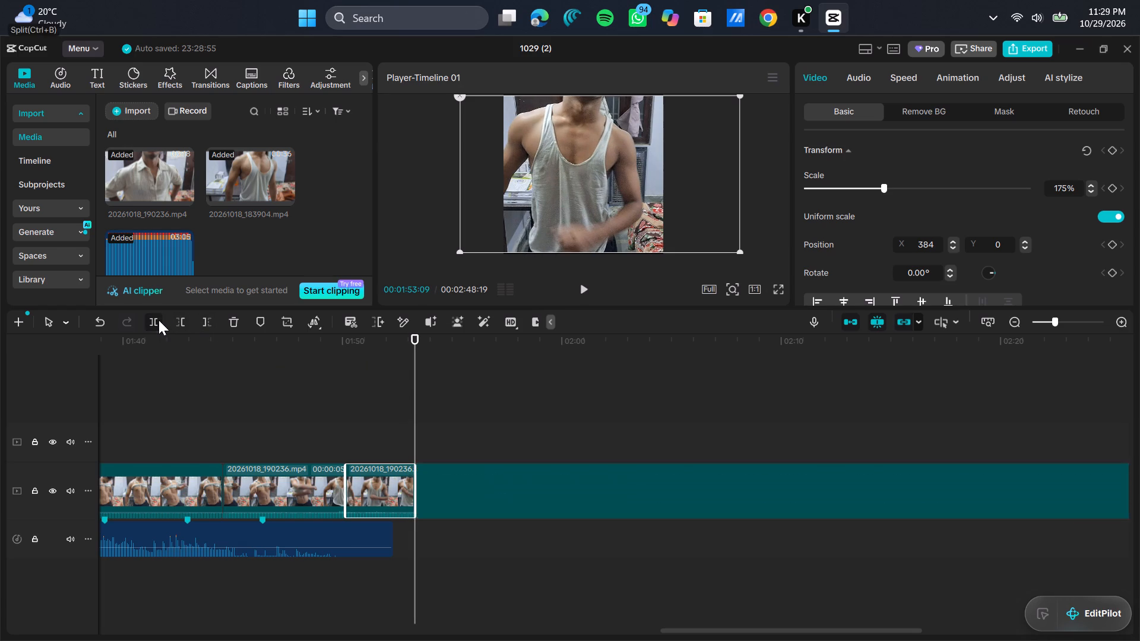
Move the isolated segment after the fourth short clip, starting at the fifth beat marker, 00:00:10:28.
{"action": "left_click_drag", "start_coordinate": [365, 479], "coordinate": [0, 485]}
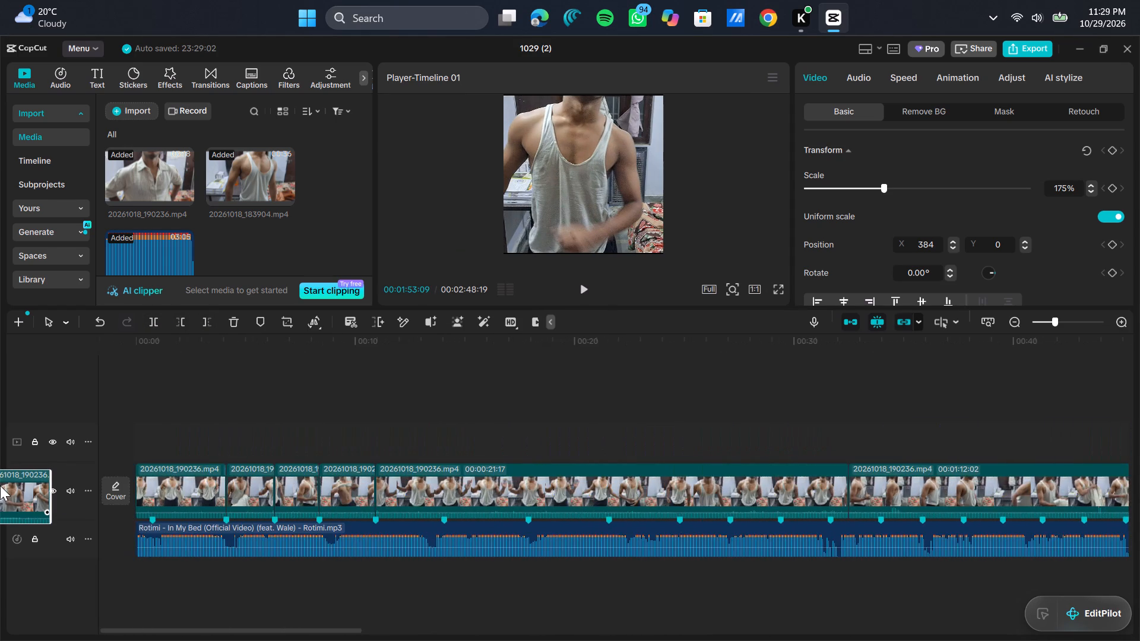
{"action": "left_click_drag", "start_coordinate": [0, 485], "coordinate": [413, 484]}
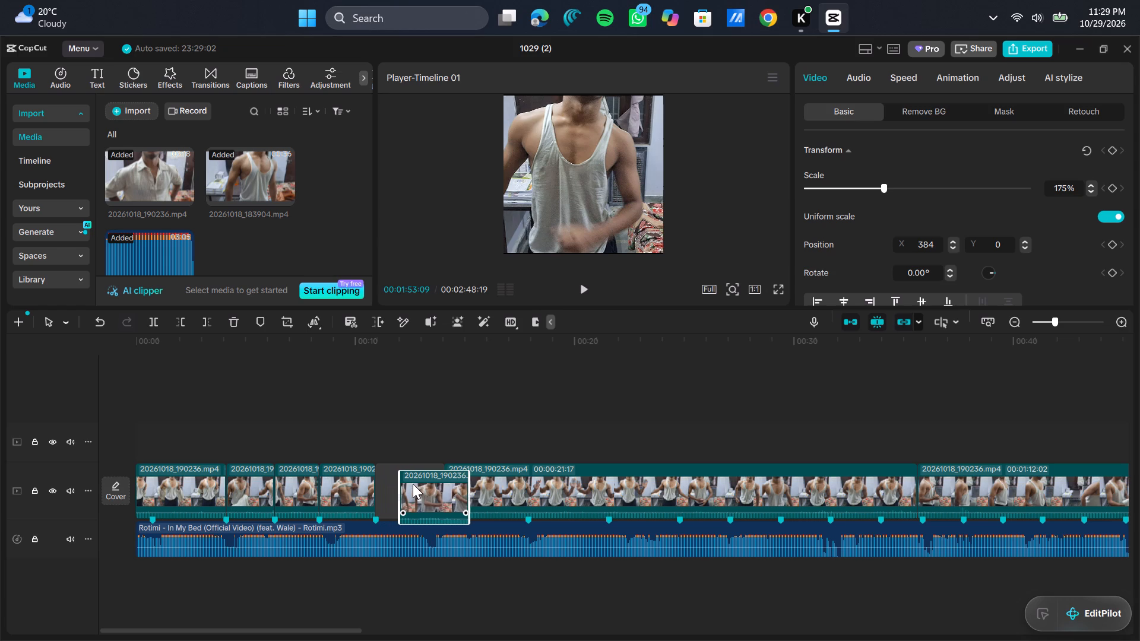
{"action": "left_click_drag", "start_coordinate": [413, 484], "coordinate": [394, 478]}
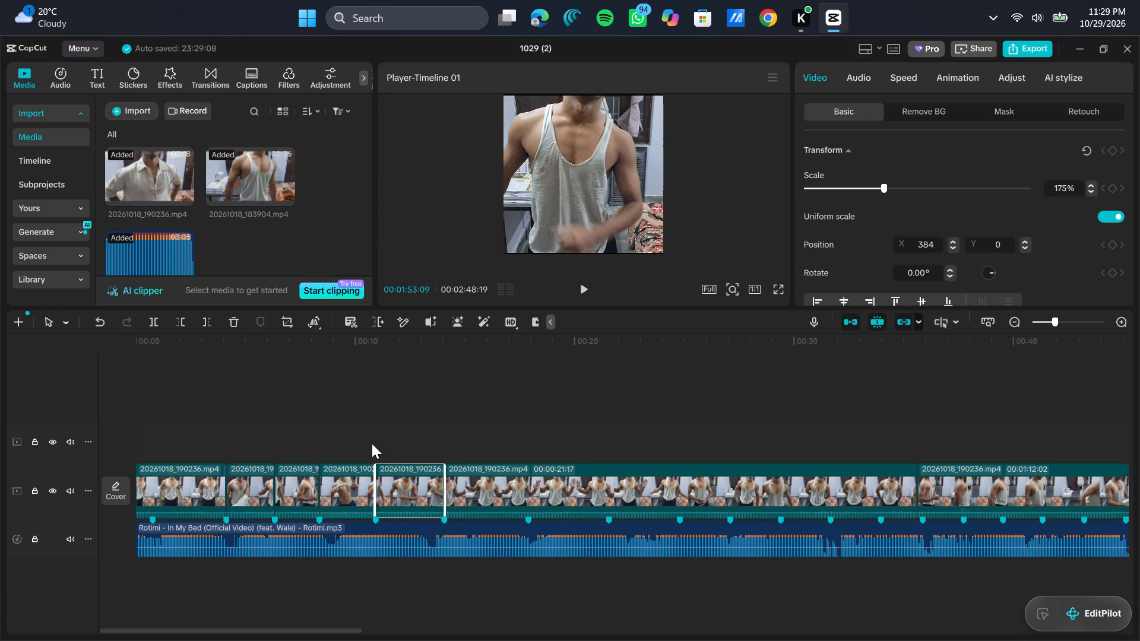
Reframe the fifth clip to about 202% scale and X position about 1463, and play it back from 00:00:10:28.
{"action": "left_click", "coordinate": [372, 443]}
{"action": "left_click_drag", "start_coordinate": [372, 443], "coordinate": [384, 440]}
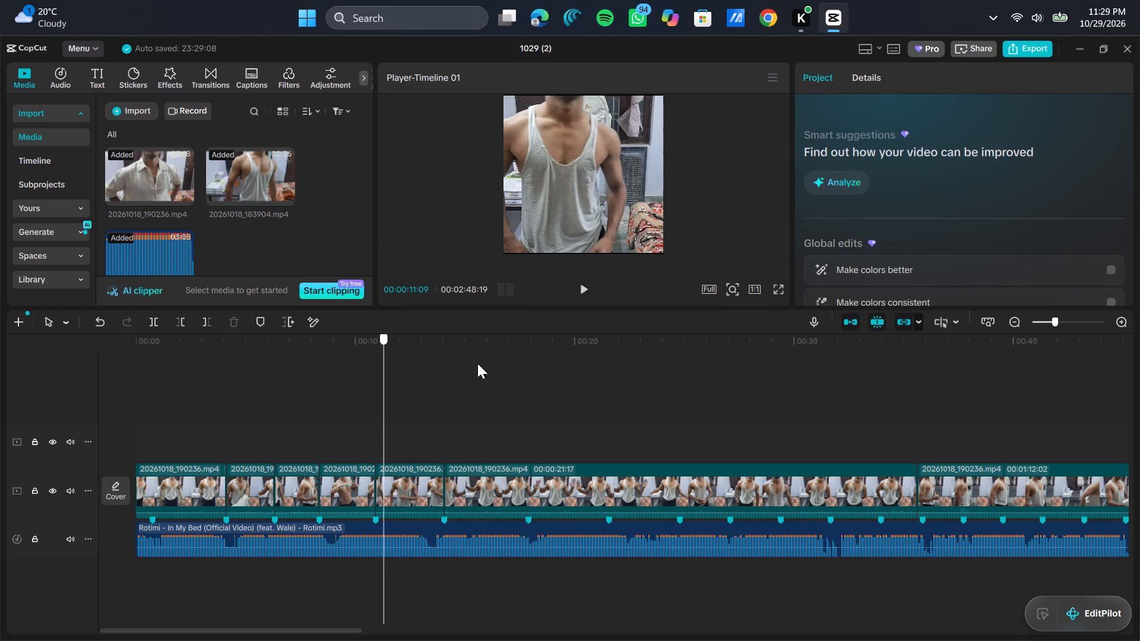
{"action": "left_click", "coordinate": [426, 491]}
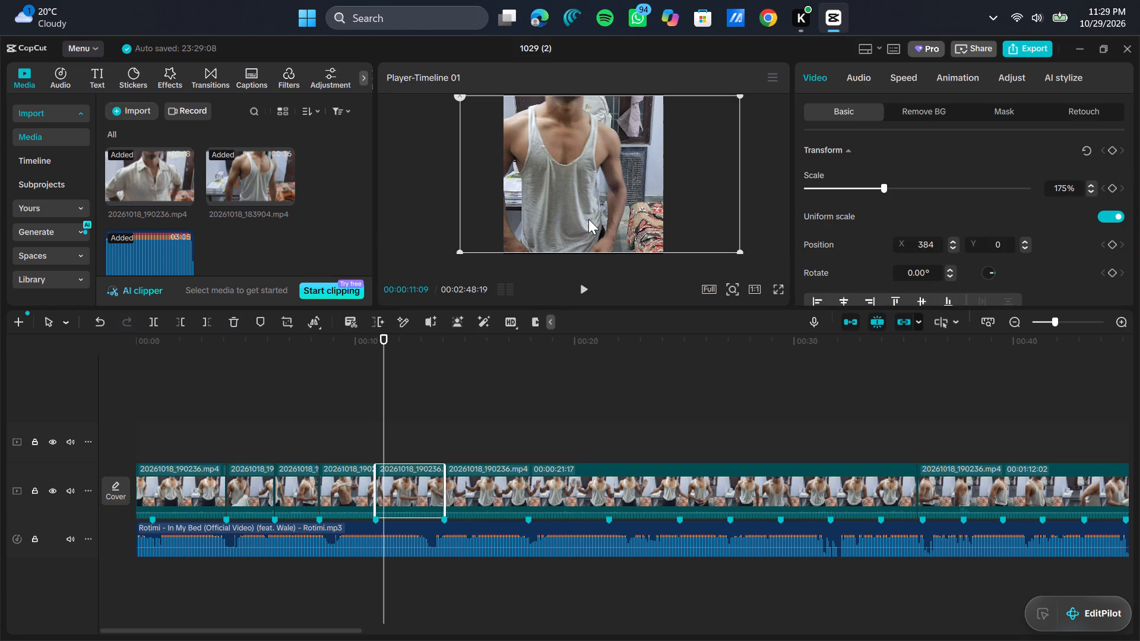
{"action": "left_click_drag", "start_coordinate": [588, 219], "coordinate": [611, 219]}
{"action": "left_click_drag", "start_coordinate": [382, 417], "coordinate": [416, 418]}
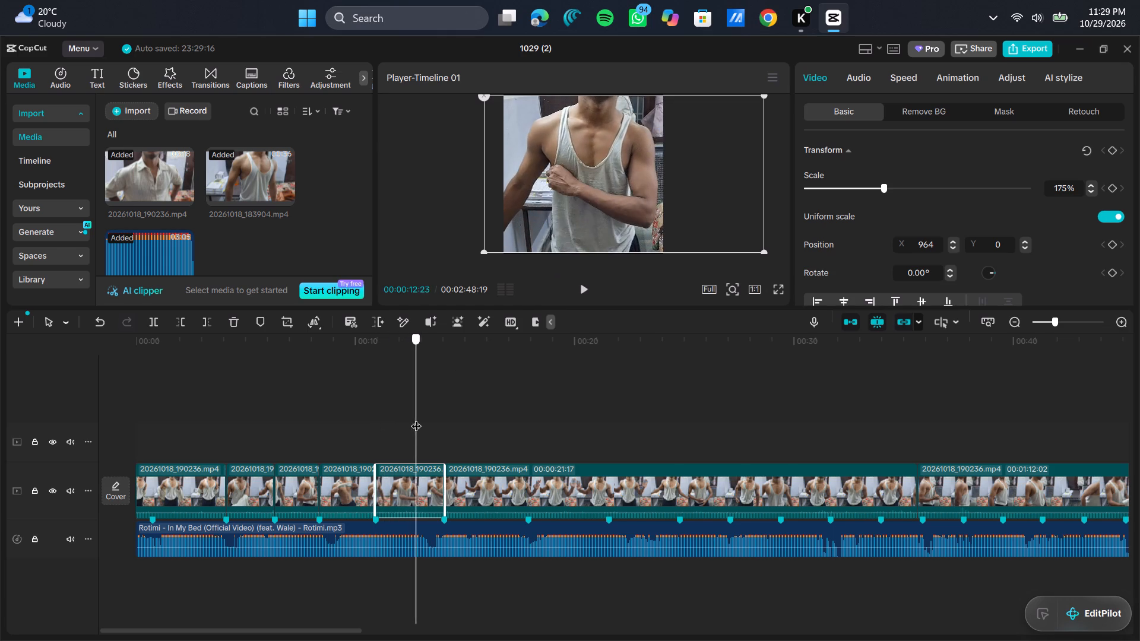
{"action": "left_click_drag", "start_coordinate": [416, 418], "coordinate": [425, 421]}
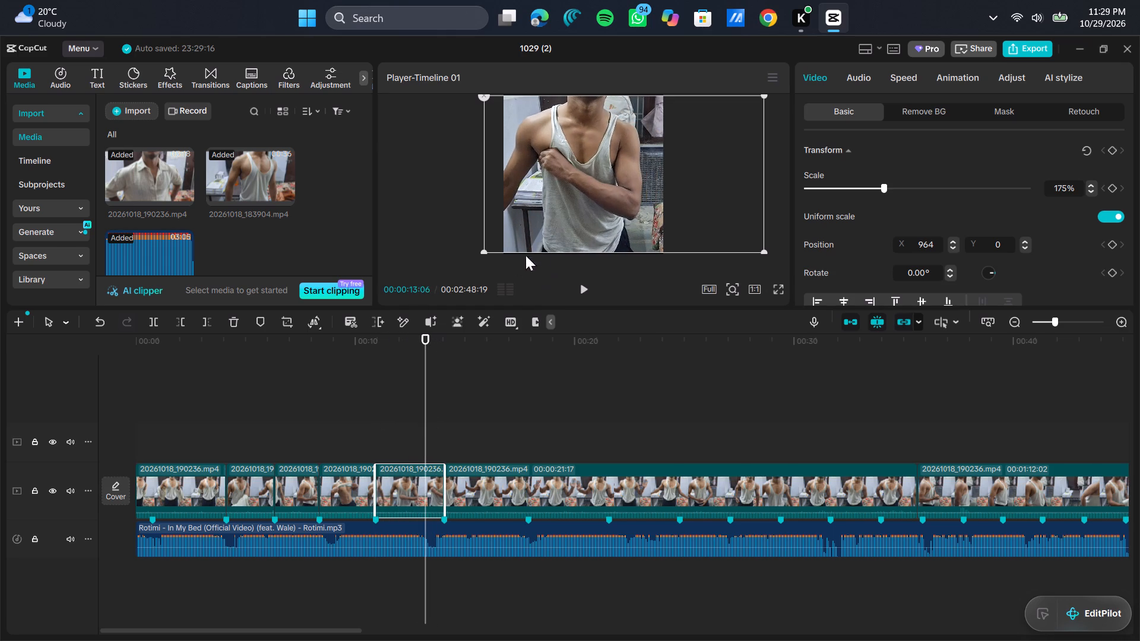
{"action": "left_click_drag", "start_coordinate": [485, 249], "coordinate": [461, 272]}
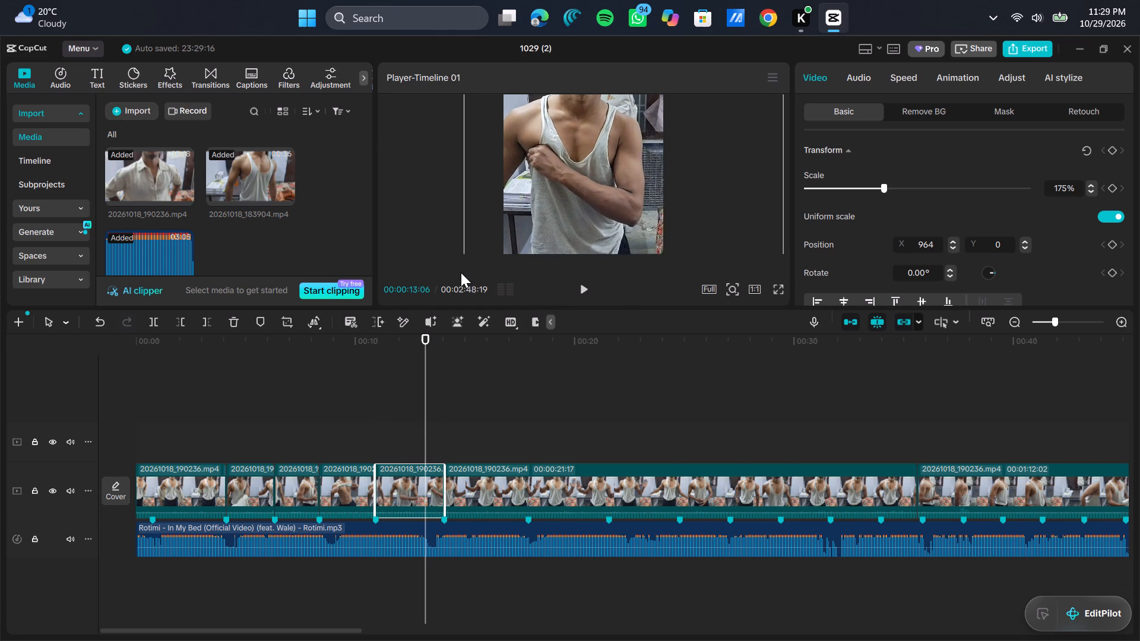
{"action": "left_click_drag", "start_coordinate": [461, 272], "coordinate": [460, 274]}
{"action": "left_click_drag", "start_coordinate": [537, 192], "coordinate": [556, 192]}
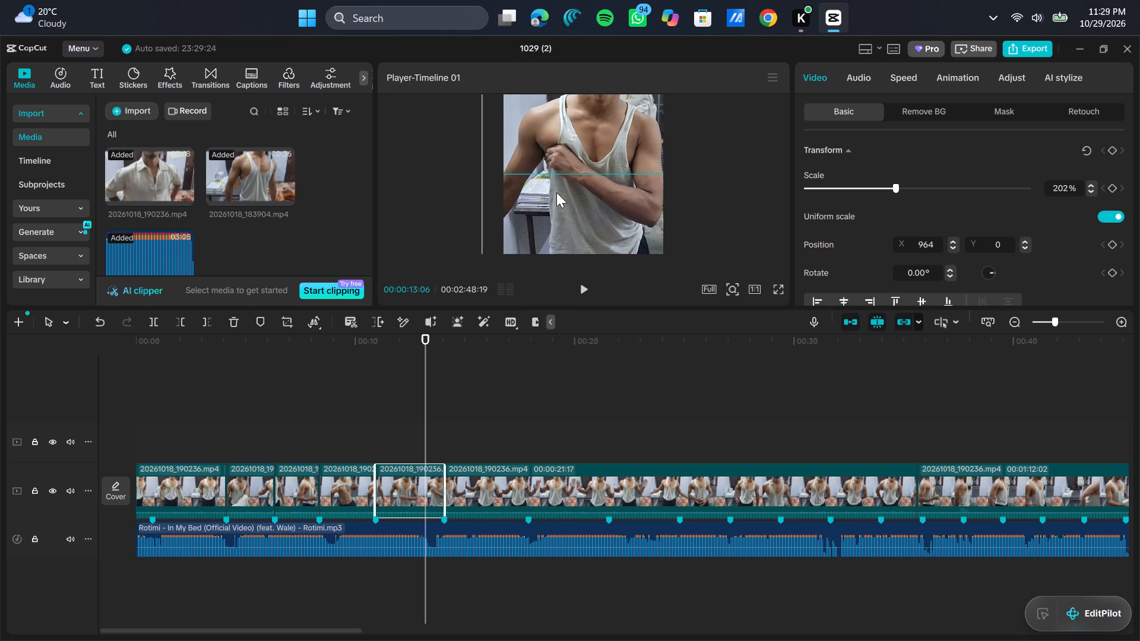
{"action": "left_click_drag", "start_coordinate": [556, 192], "coordinate": [560, 192]}
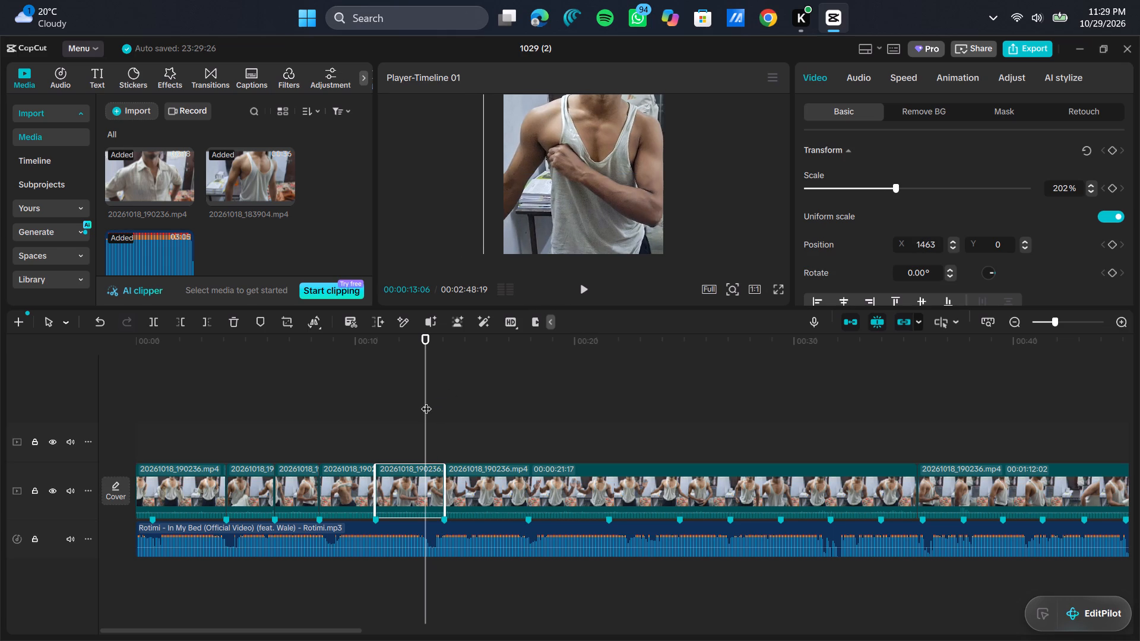
{"action": "left_click_drag", "start_coordinate": [426, 401], "coordinate": [373, 408]}
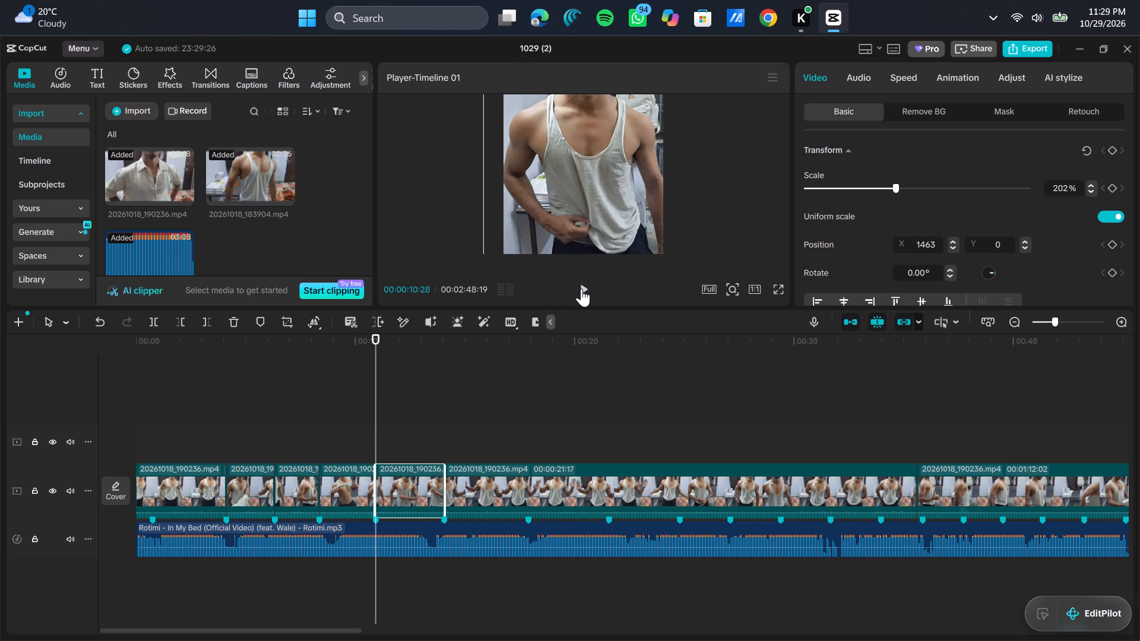
{"action": "left_click", "coordinate": [581, 293]}
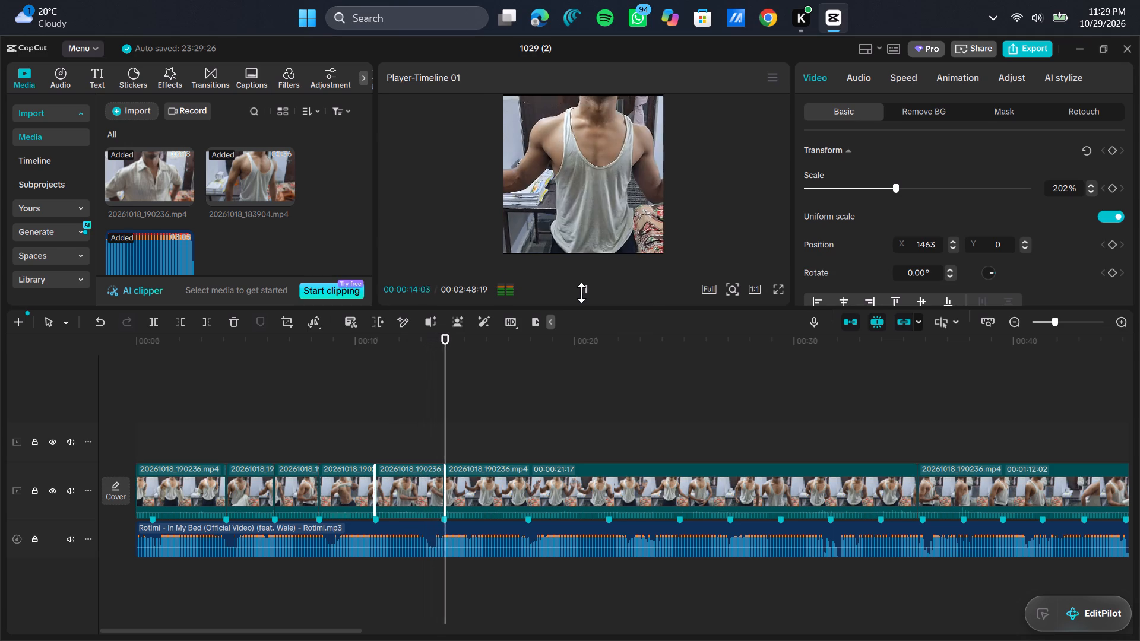
{"action": "left_click", "coordinate": [581, 293]}
Play through the remaining footage from 00:01:53:09 to about 00:02:08:05 to look for the next usable segment.
{"action": "scroll", "coordinate": [525, 432], "scroll_direction": "left", "scroll_amount": 1}
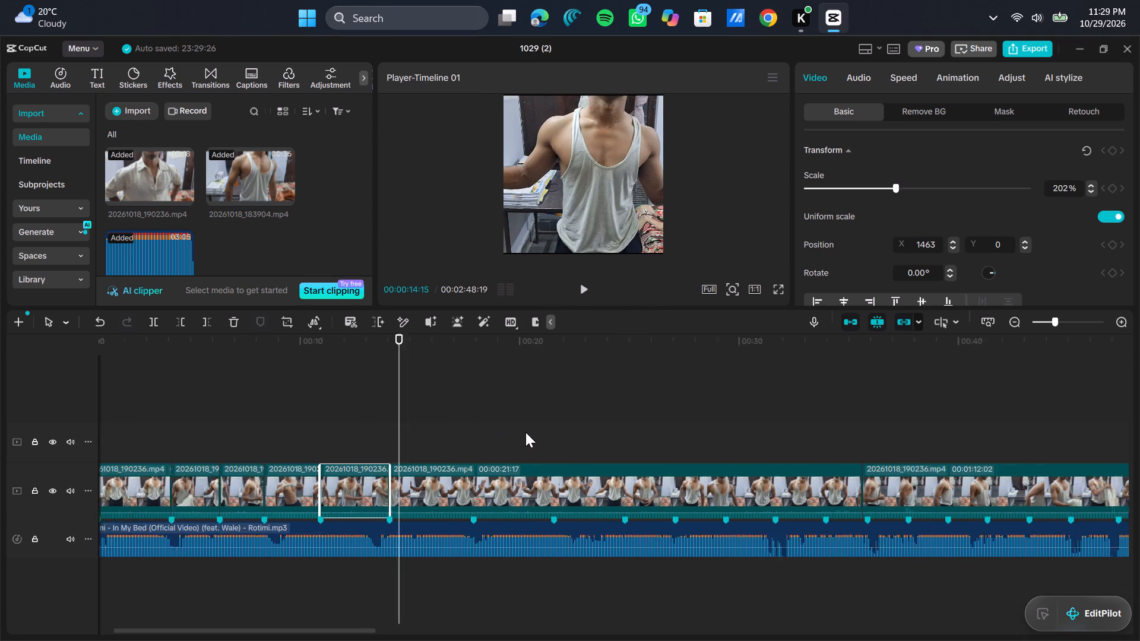
{"action": "scroll", "coordinate": [525, 432], "scroll_direction": "left", "scroll_amount": 5}
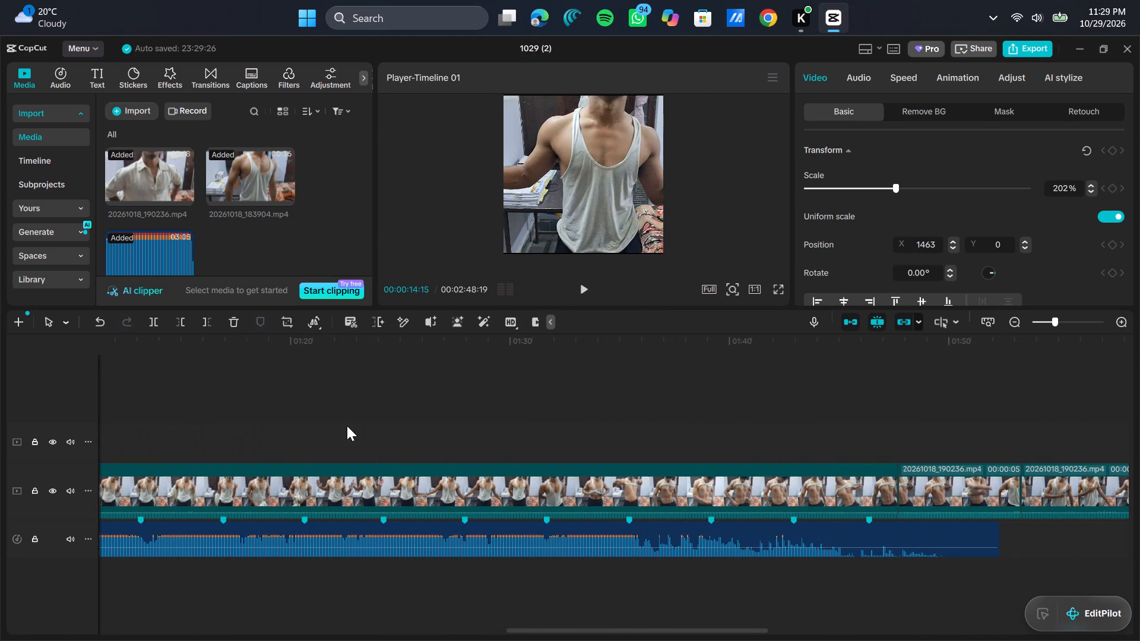
{"action": "scroll", "coordinate": [584, 417], "scroll_direction": "left", "scroll_amount": 2}
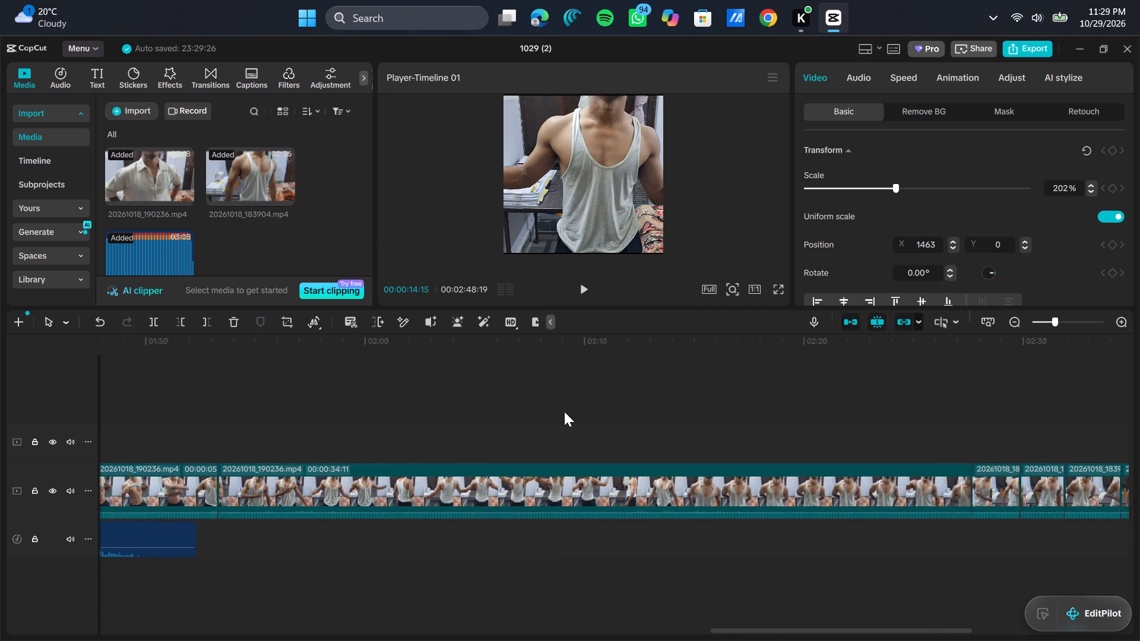
{"action": "left_click", "coordinate": [183, 422]}
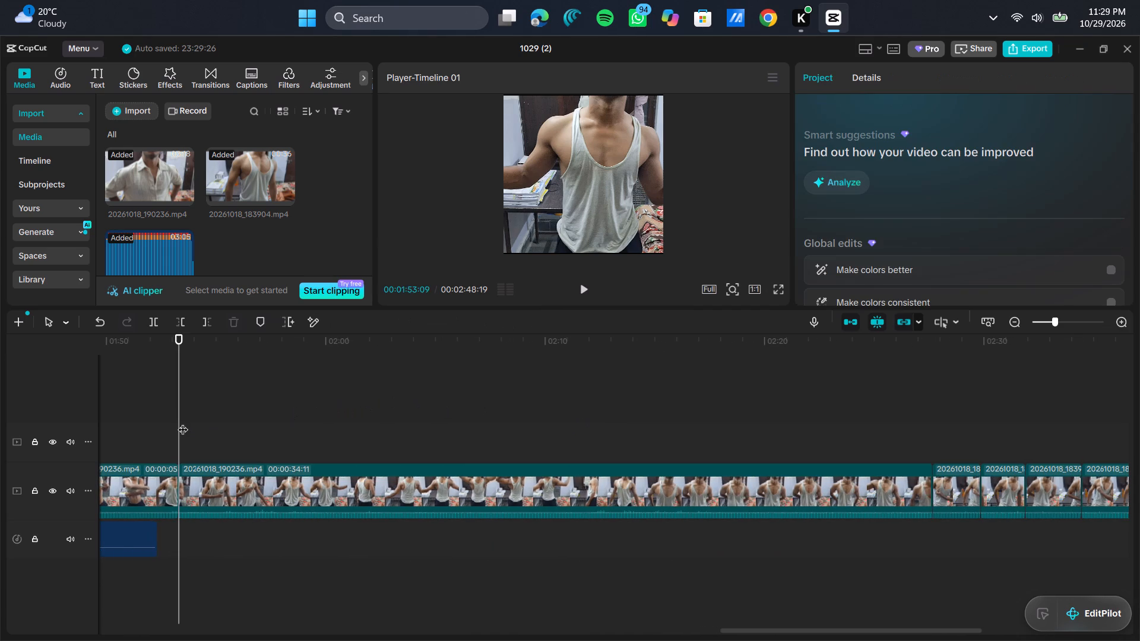
{"action": "left_click", "coordinate": [183, 422]}
{"action": "left_click_drag", "start_coordinate": [183, 422], "coordinate": [253, 424]}
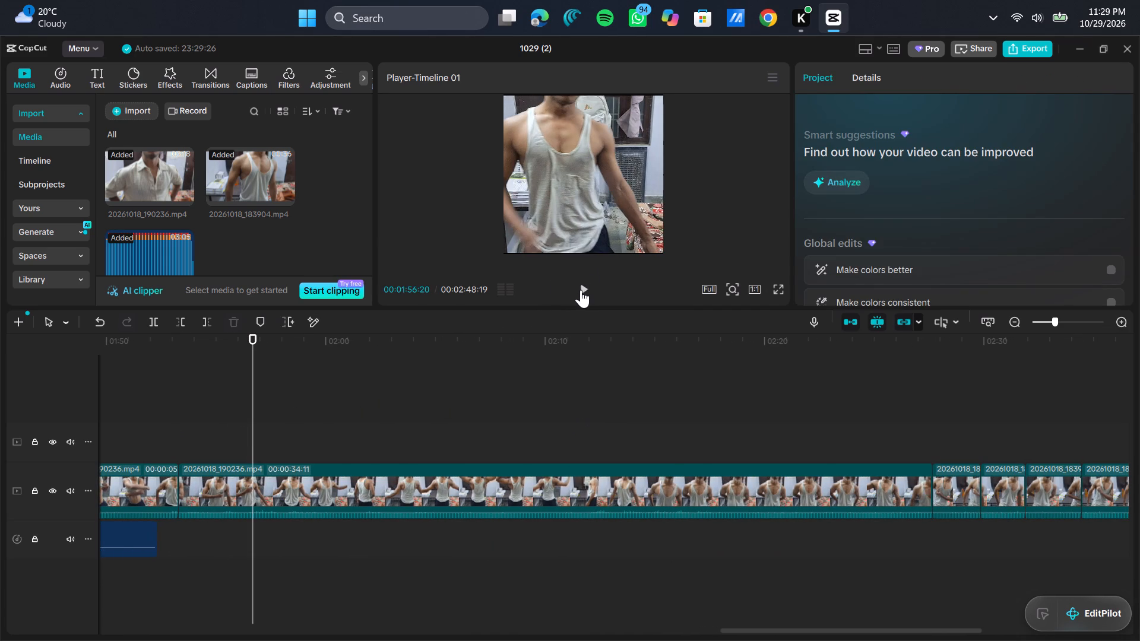
{"action": "left_click", "coordinate": [581, 290]}
{"action": "scroll", "coordinate": [549, 398], "scroll_direction": "left", "scroll_amount": 1}
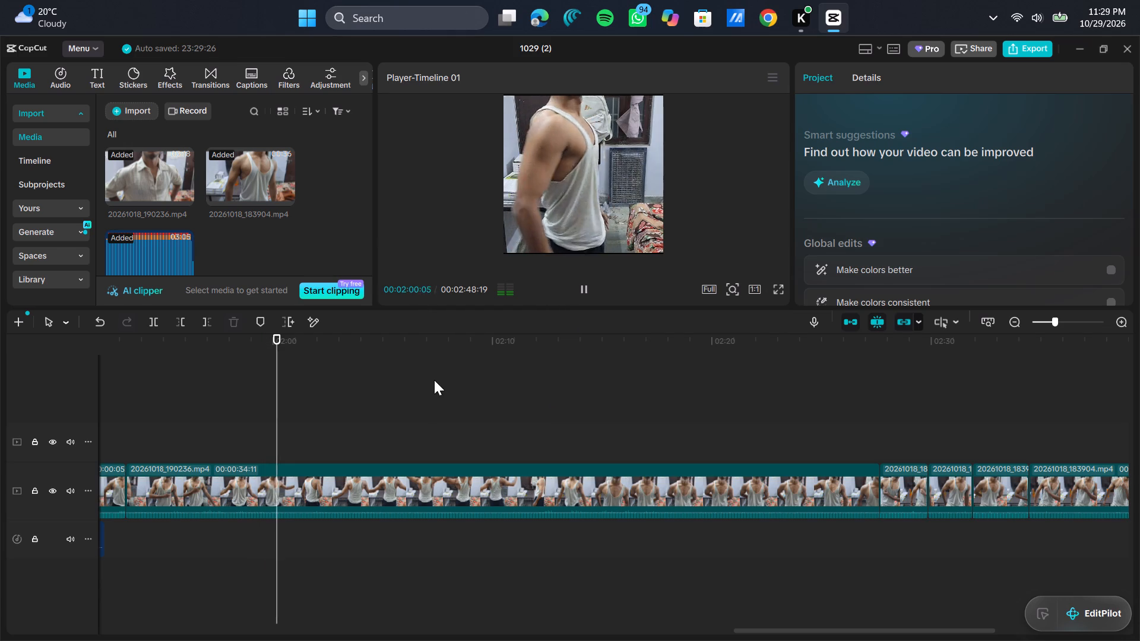
{"action": "left_click", "coordinate": [575, 305]}
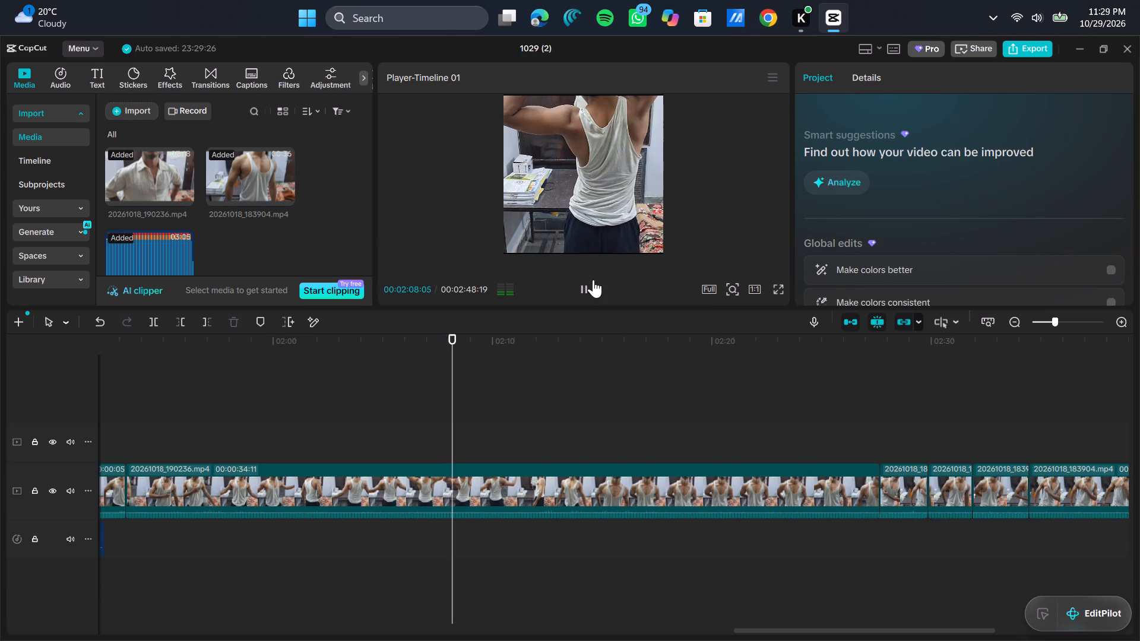
{"action": "left_click", "coordinate": [584, 287]}
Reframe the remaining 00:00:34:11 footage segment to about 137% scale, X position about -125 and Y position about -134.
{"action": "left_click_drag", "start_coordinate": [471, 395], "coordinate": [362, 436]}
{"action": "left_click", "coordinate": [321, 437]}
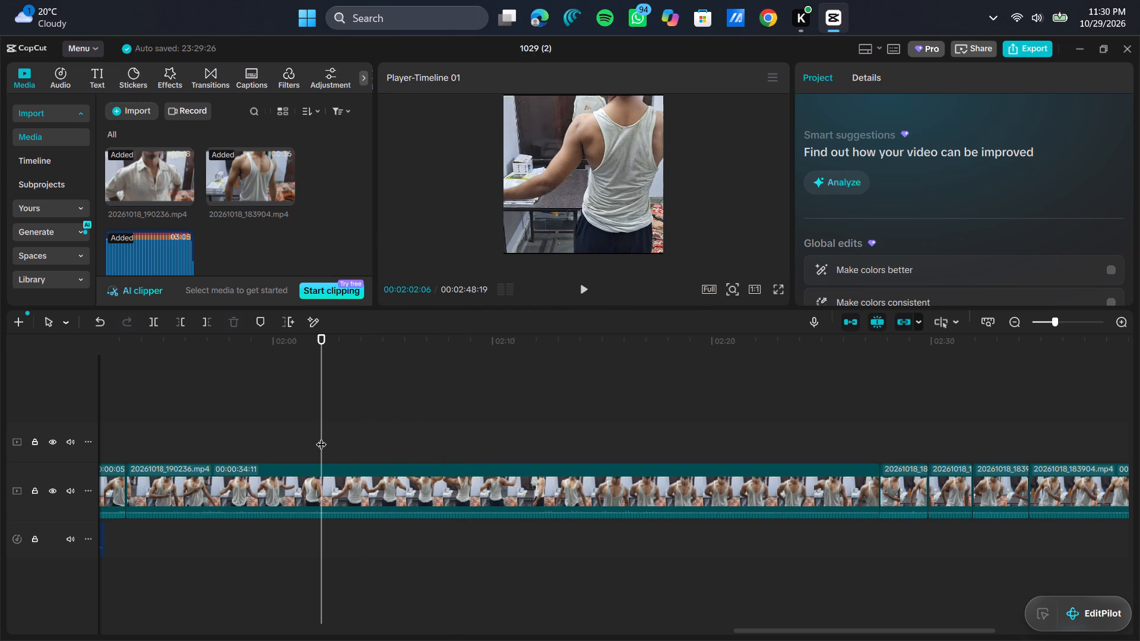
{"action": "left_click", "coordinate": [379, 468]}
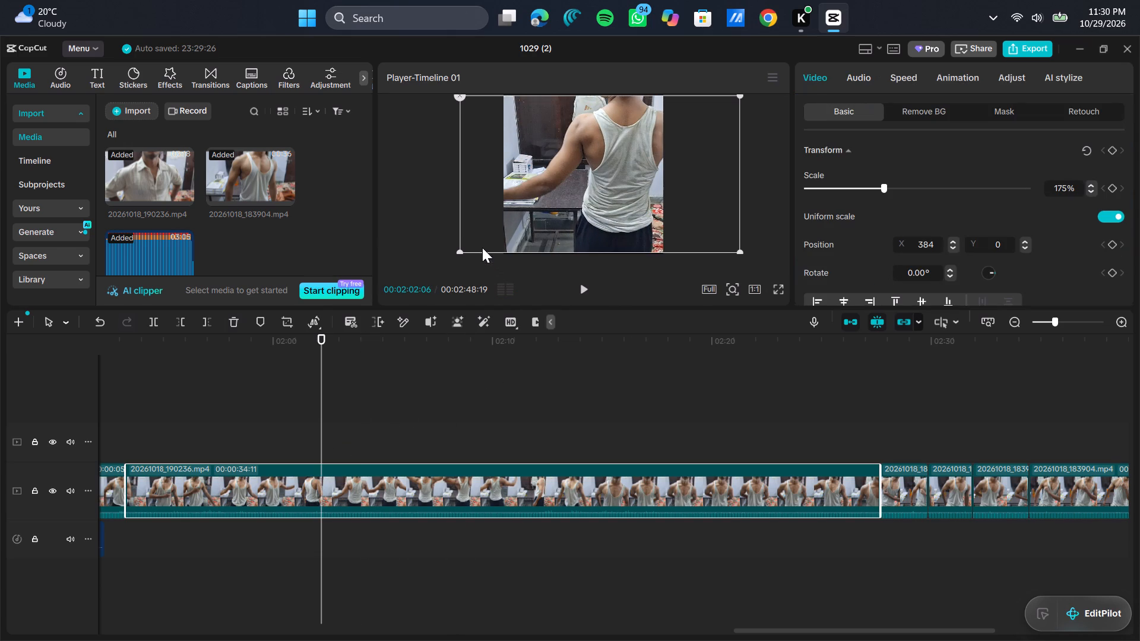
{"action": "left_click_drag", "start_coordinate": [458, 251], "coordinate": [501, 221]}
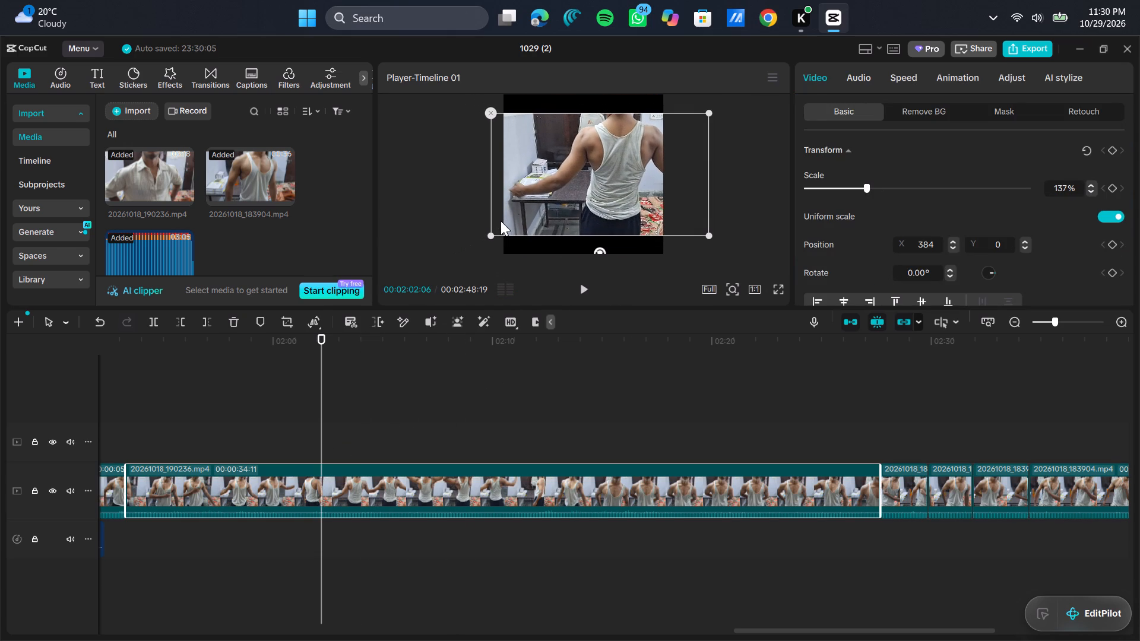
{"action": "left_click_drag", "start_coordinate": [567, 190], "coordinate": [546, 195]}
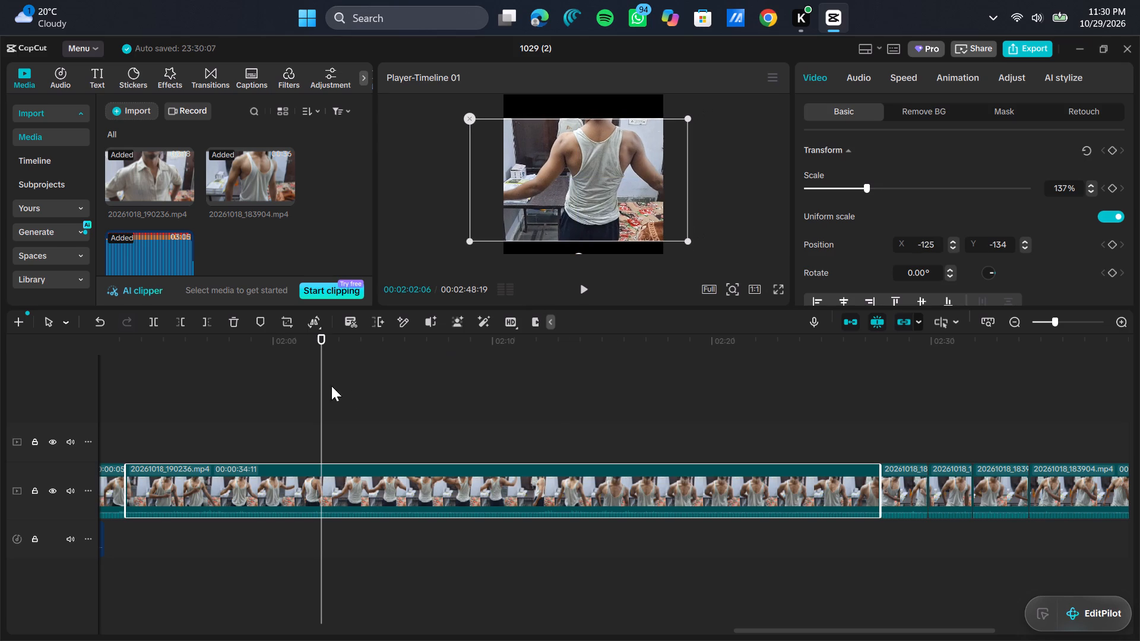
Play through the remaining footage from 00:01:58:15 to about 00:02:20:25 to look for another usable segment.
{"action": "left_click_drag", "start_coordinate": [319, 389], "coordinate": [240, 403]}
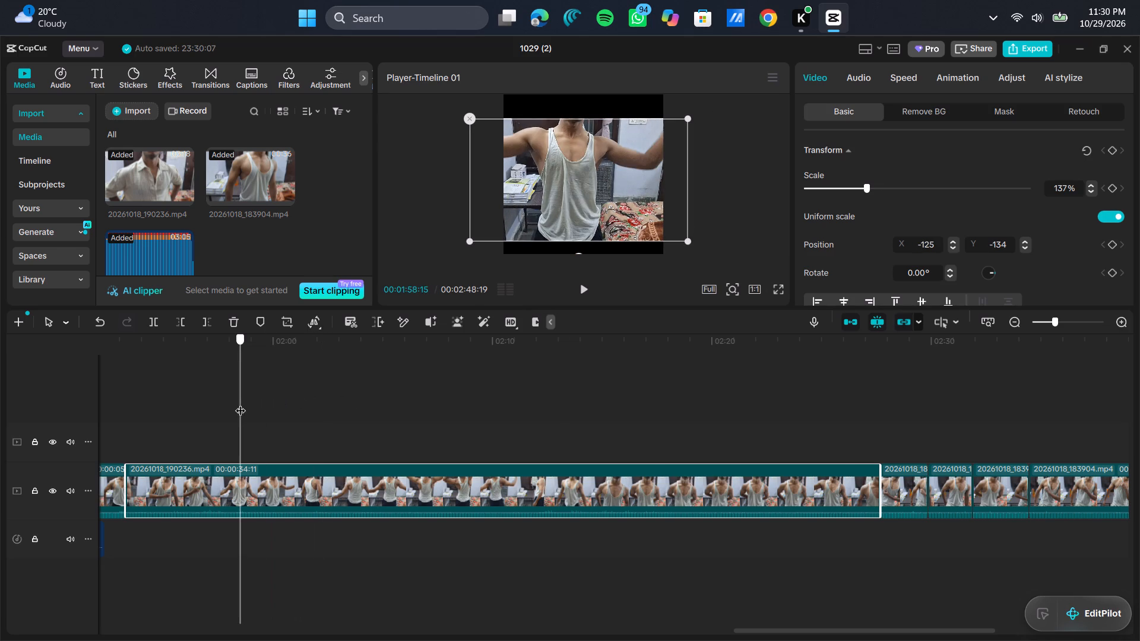
{"action": "left_click", "coordinate": [583, 290]}
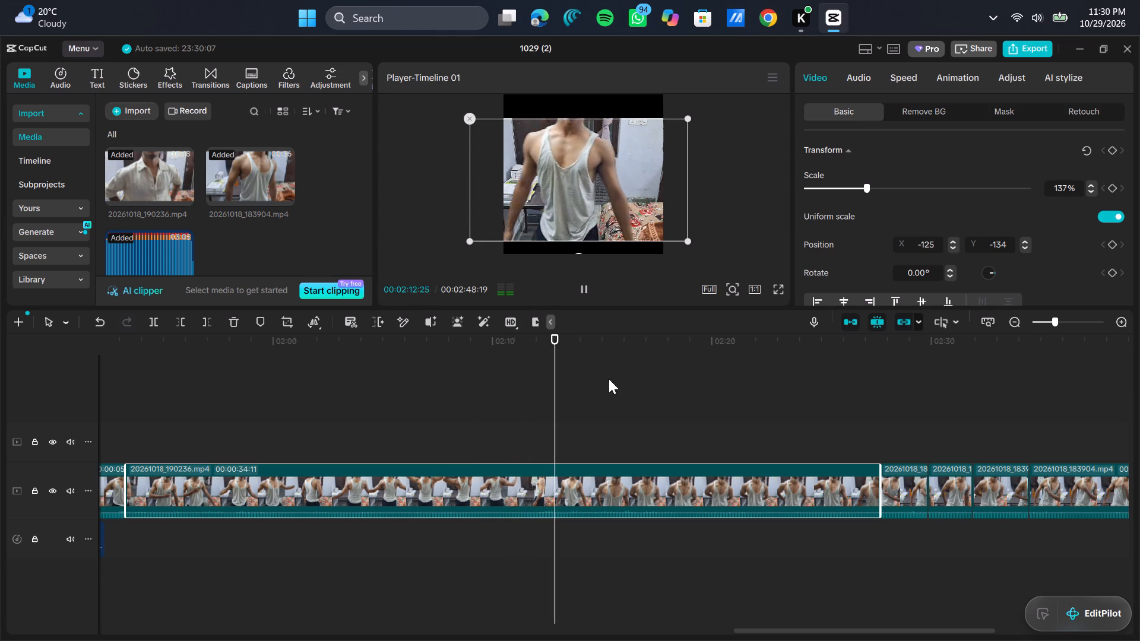
{"action": "scroll", "coordinate": [620, 384], "scroll_direction": "left", "scroll_amount": 1}
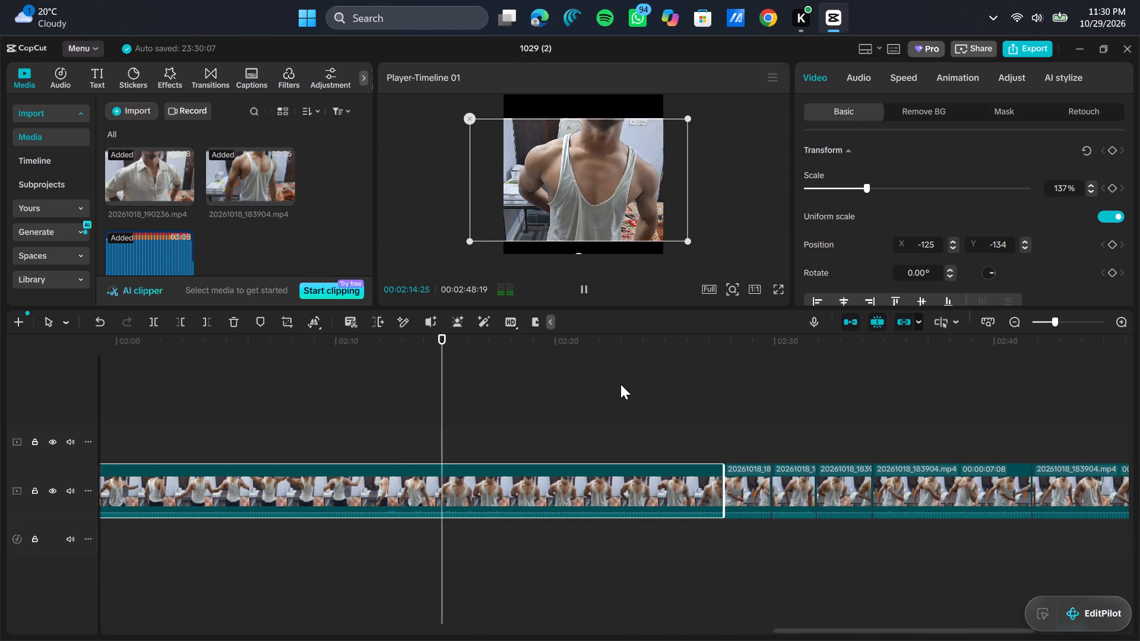
{"action": "scroll", "coordinate": [620, 384], "scroll_direction": "left", "scroll_amount": 1}
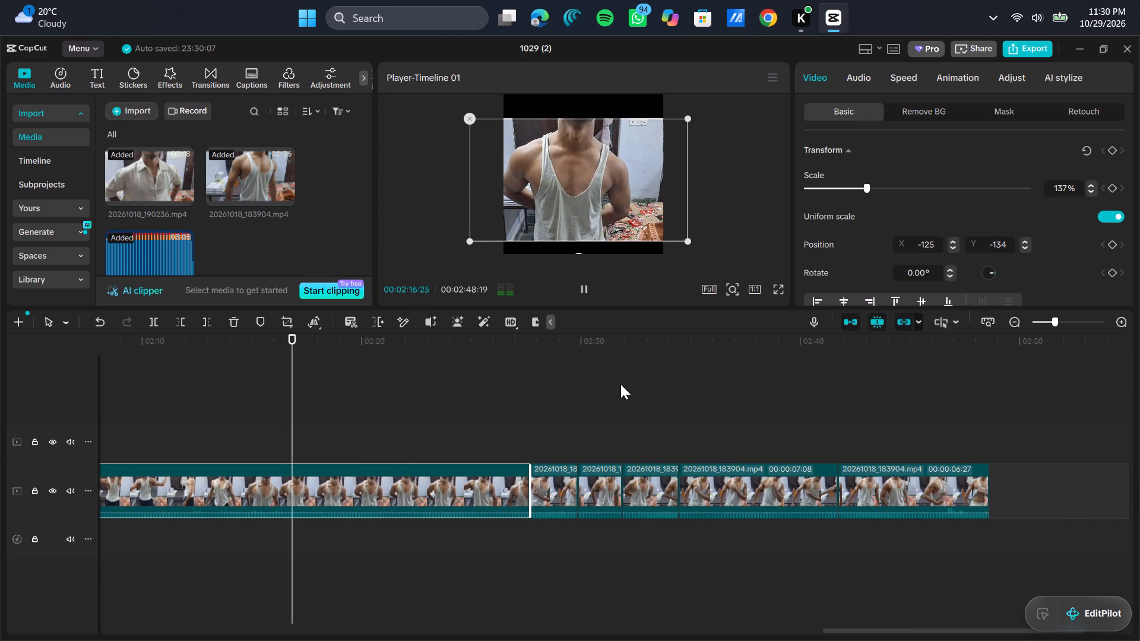
{"action": "scroll", "coordinate": [620, 384], "scroll_direction": "left", "scroll_amount": 2}
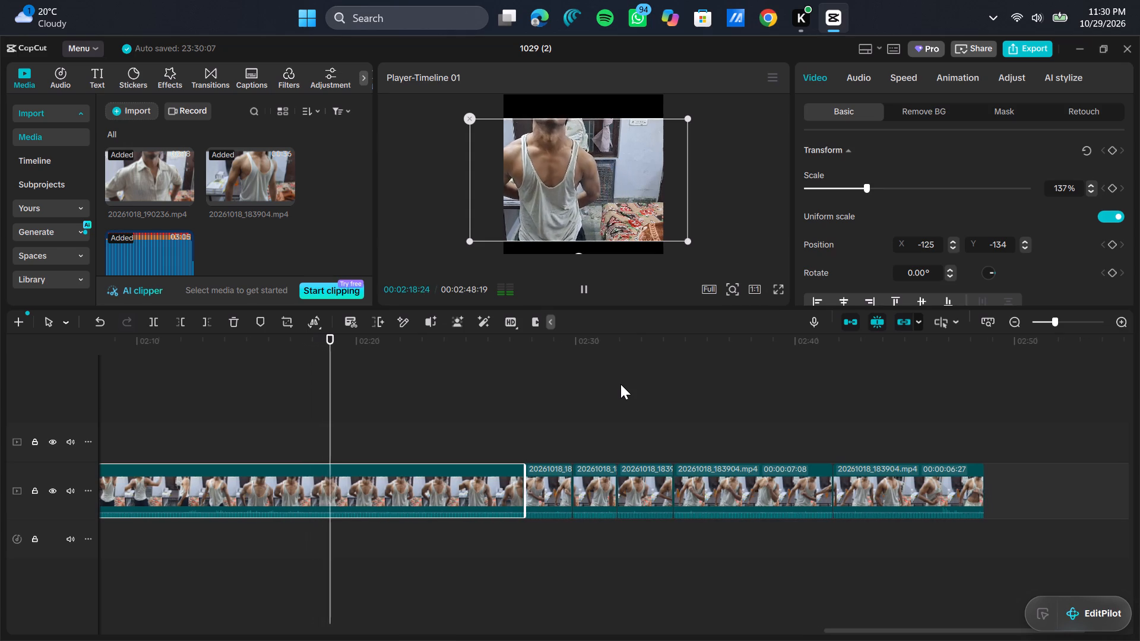
{"action": "scroll", "coordinate": [607, 384], "scroll_direction": "left", "scroll_amount": 1}
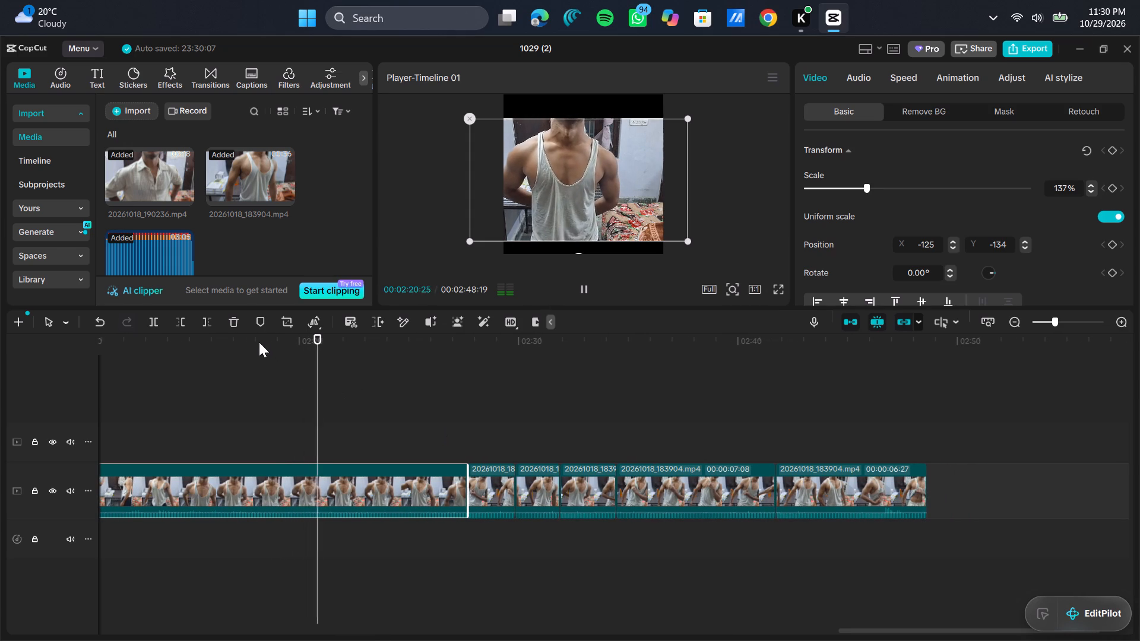
Delete the two long leftover 20261018_190236.mp4 segments from the main track, the 00:00:34:11 one and the 00:01:12:02 one.
{"action": "left_click", "coordinate": [235, 323]}
{"action": "scroll", "coordinate": [431, 393], "scroll_direction": "right", "scroll_amount": 1}
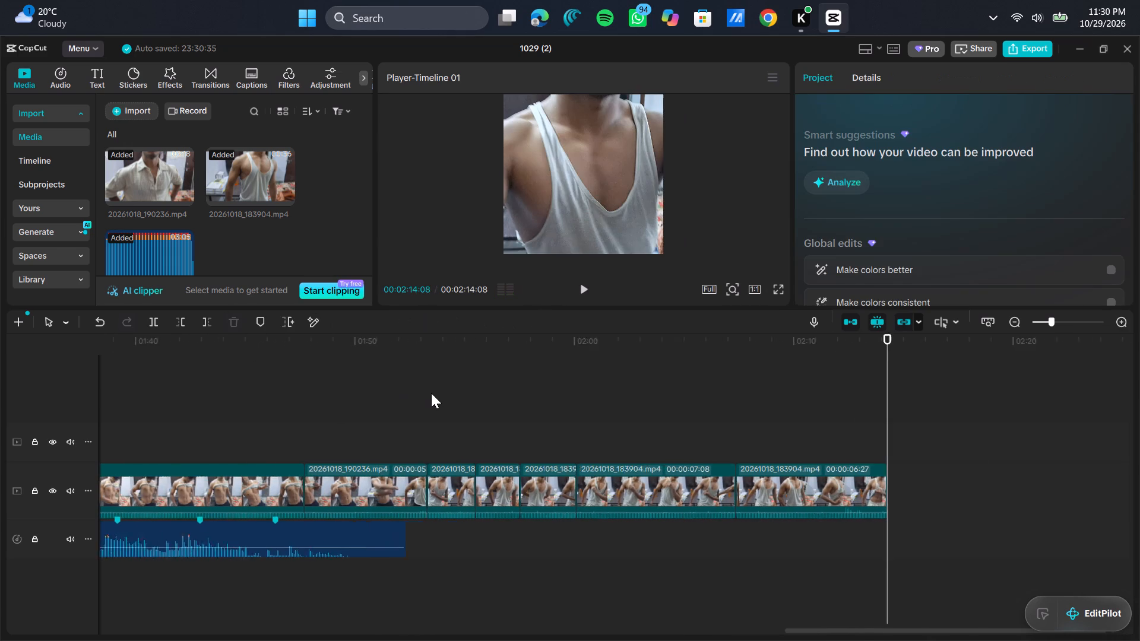
{"action": "scroll", "coordinate": [431, 393], "scroll_direction": "right", "scroll_amount": 2}
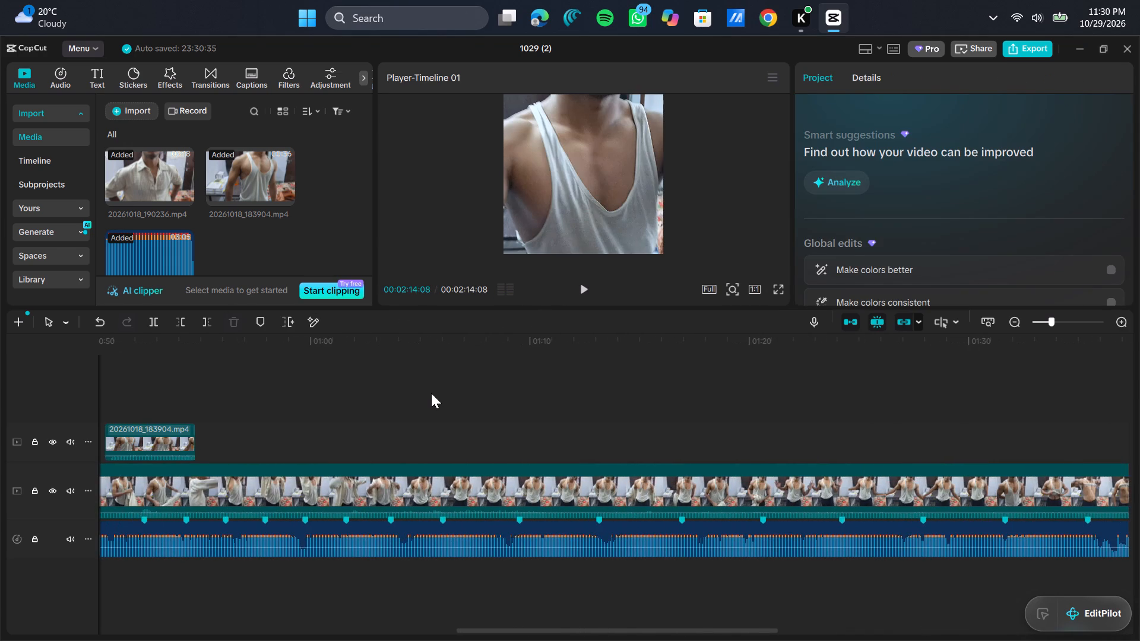
{"action": "scroll", "coordinate": [499, 392], "scroll_direction": "right", "scroll_amount": 3}
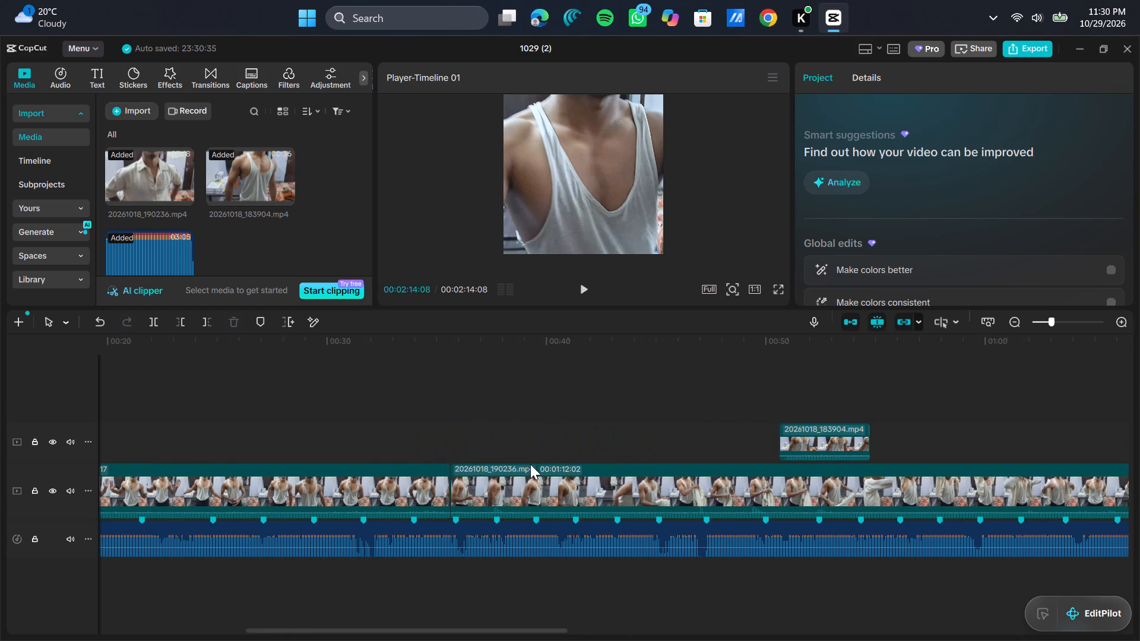
{"action": "left_click", "coordinate": [540, 485]}
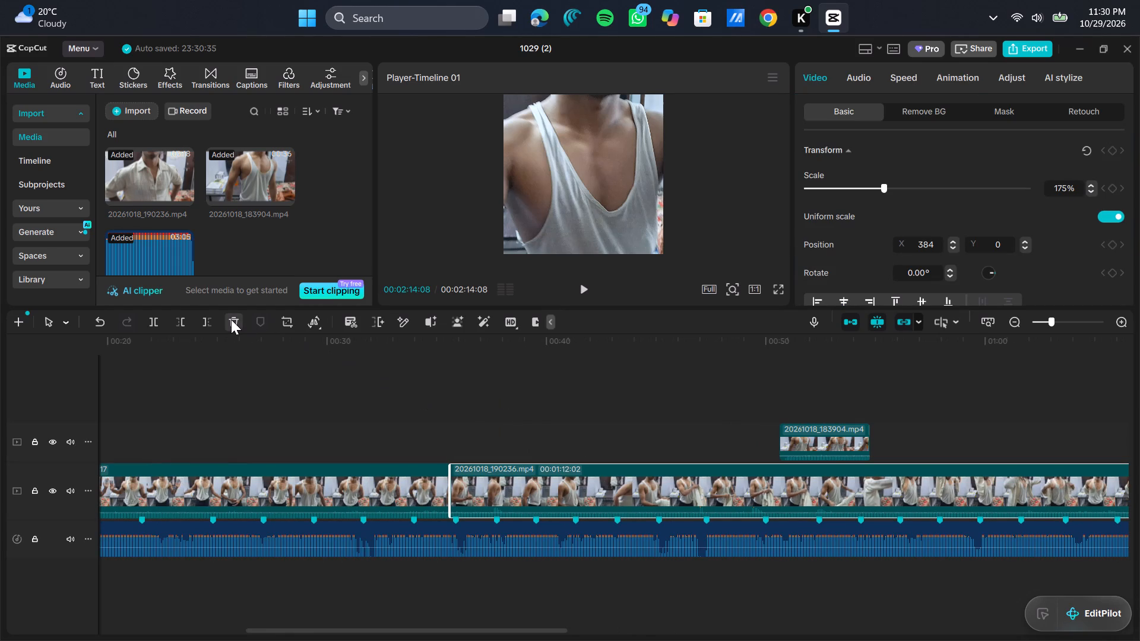
{"action": "left_click", "coordinate": [231, 319]}
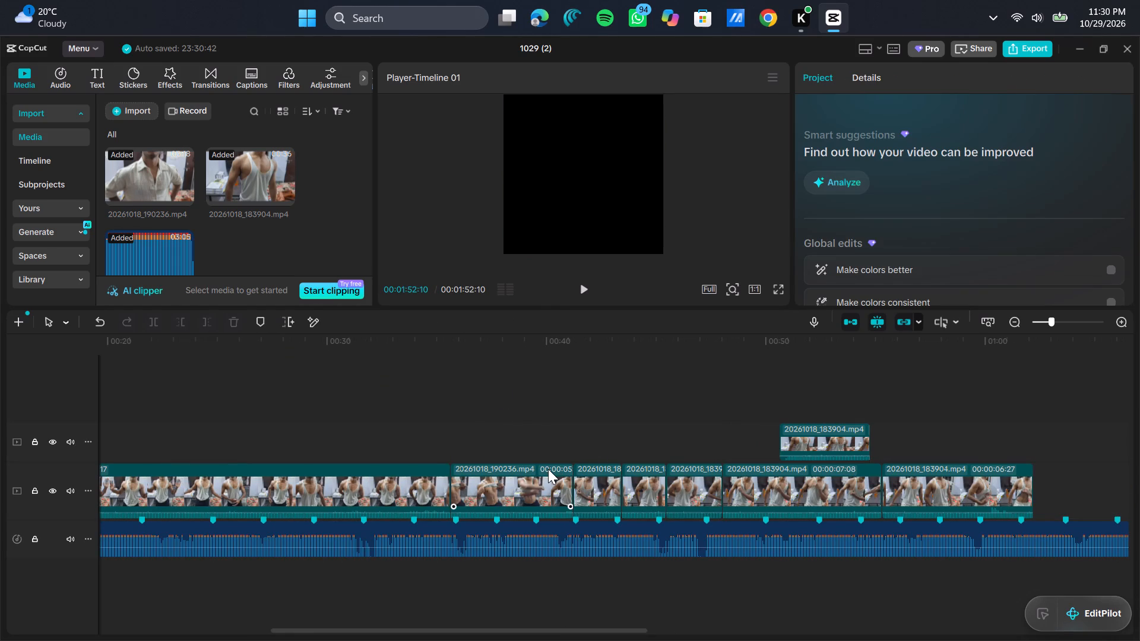
Move the five-second 20261018_190236.mp4 segment onto the upper track and the 00:00:21:17 one to the end of the main track.
{"action": "left_click_drag", "start_coordinate": [548, 469], "coordinate": [1008, 451]}
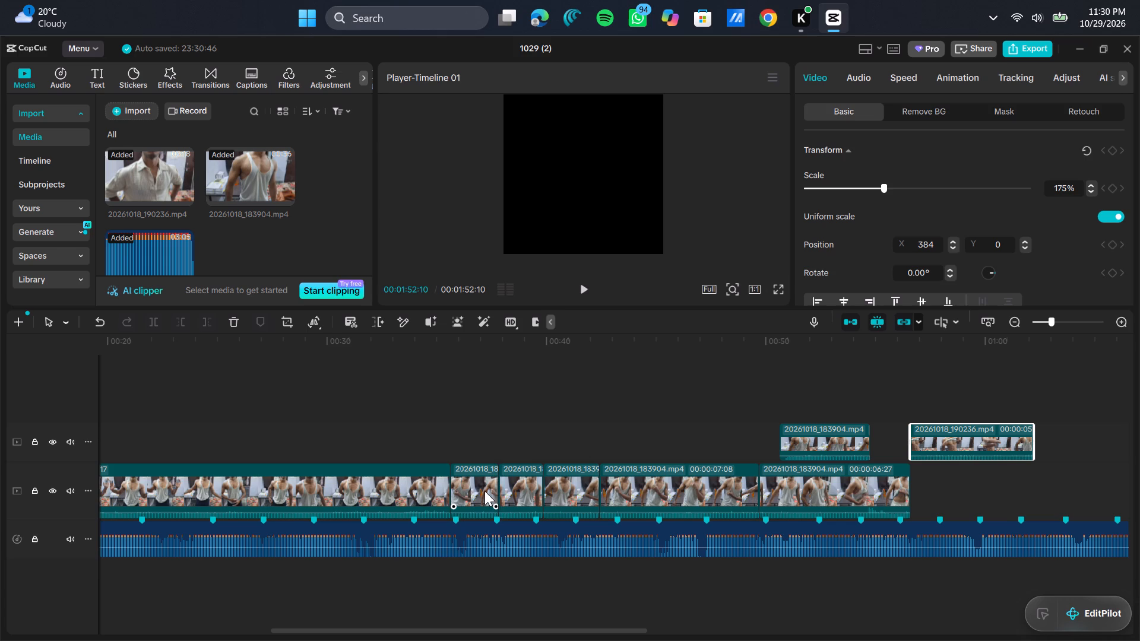
{"action": "left_click", "coordinate": [484, 491]}
{"action": "left_click_drag", "start_coordinate": [322, 493], "coordinate": [825, 502]}
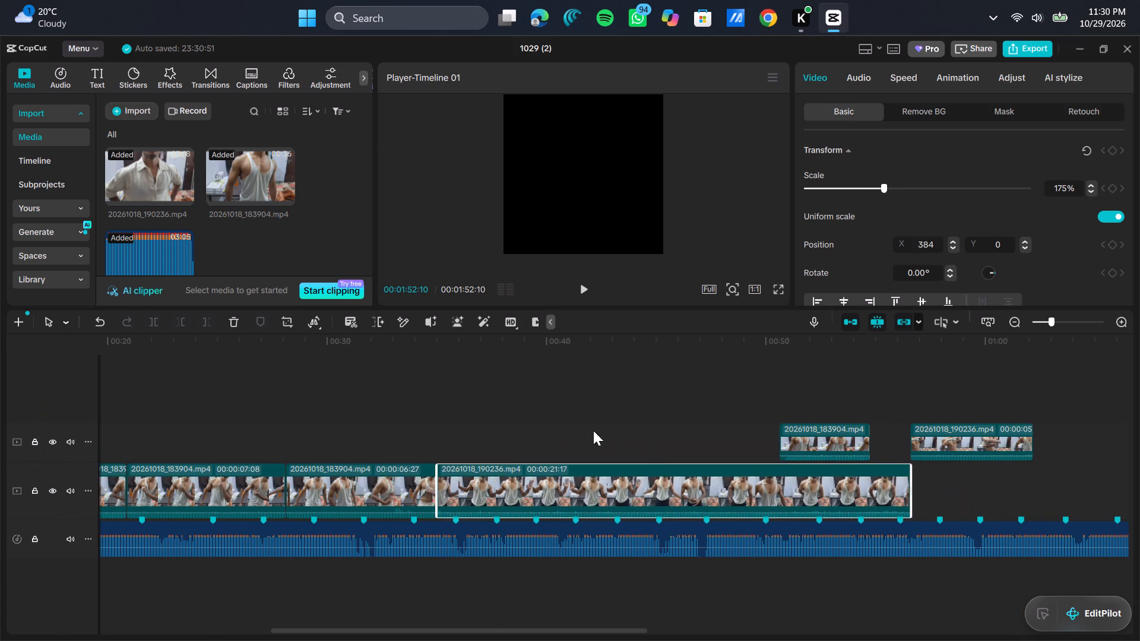
Move the third short 20261018_183904.mp4 clip ahead of the other two, so it starts at the sixth beat marker, about 00:00:14.
{"action": "scroll", "coordinate": [572, 425], "scroll_direction": "right", "scroll_amount": 3}
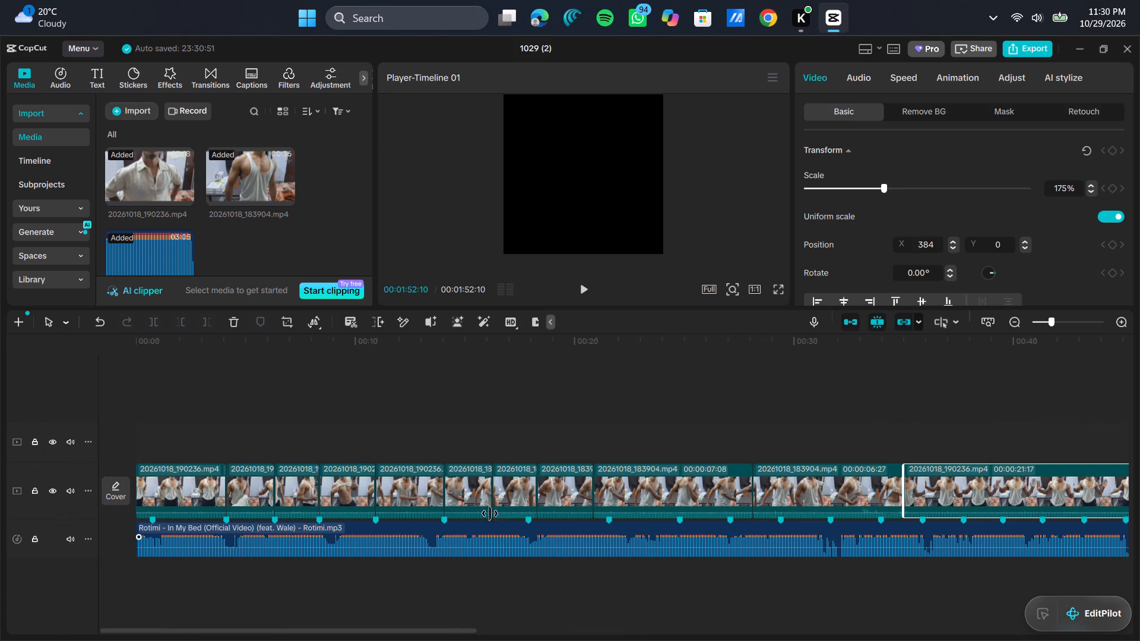
{"action": "left_click", "coordinate": [483, 509]}
{"action": "left_click", "coordinate": [491, 489]}
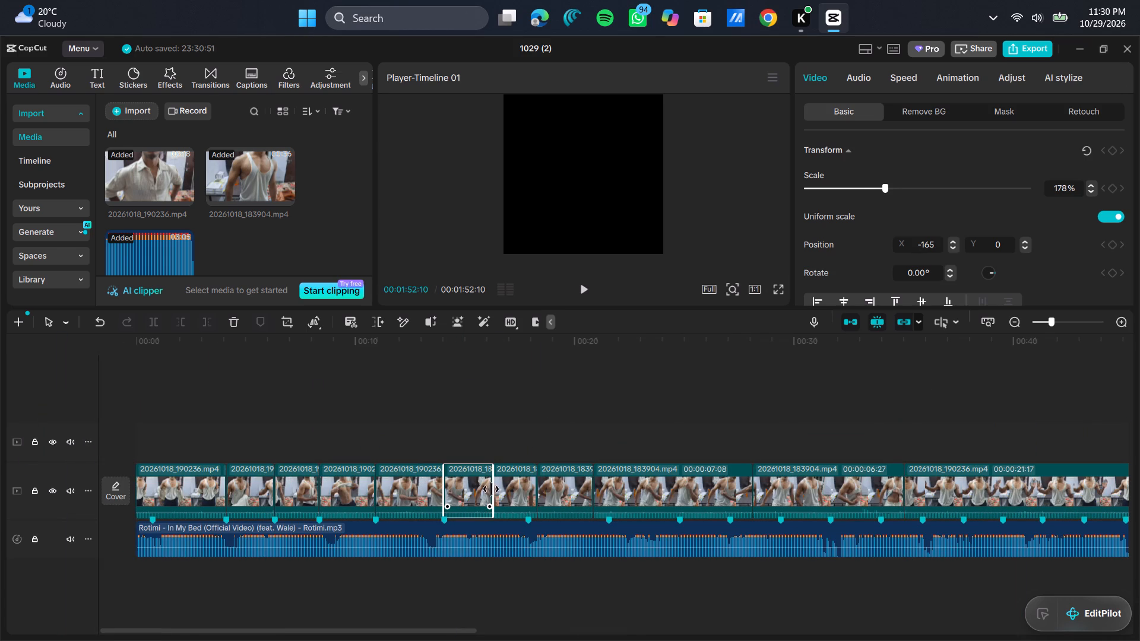
{"action": "left_click", "coordinate": [519, 488]}
{"action": "left_click", "coordinate": [519, 488]}
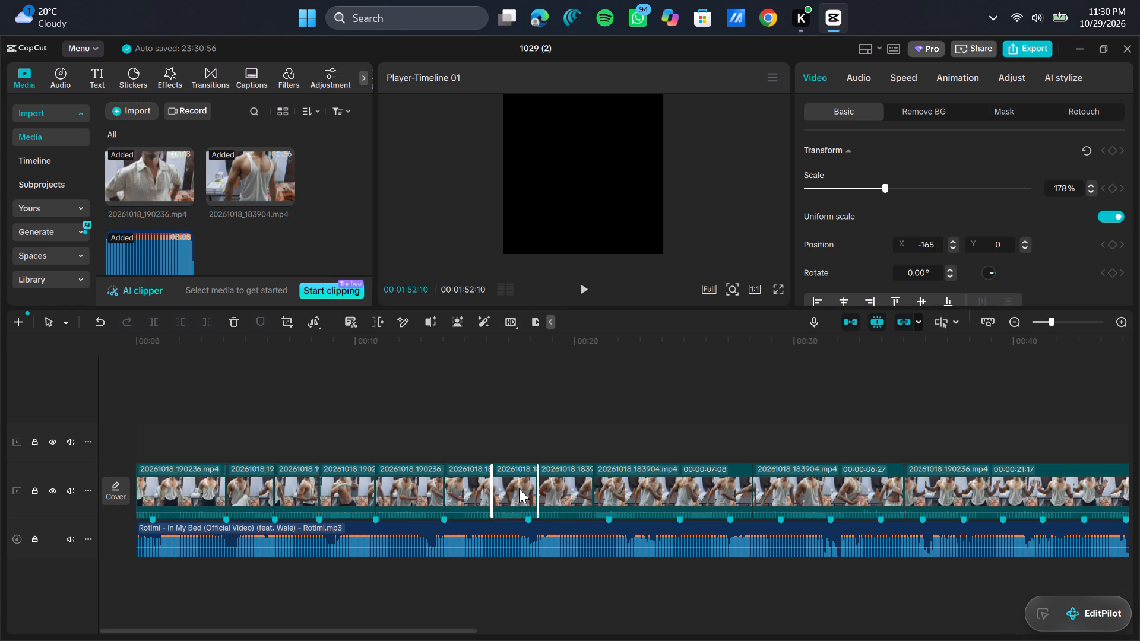
{"action": "left_click", "coordinate": [554, 488]}
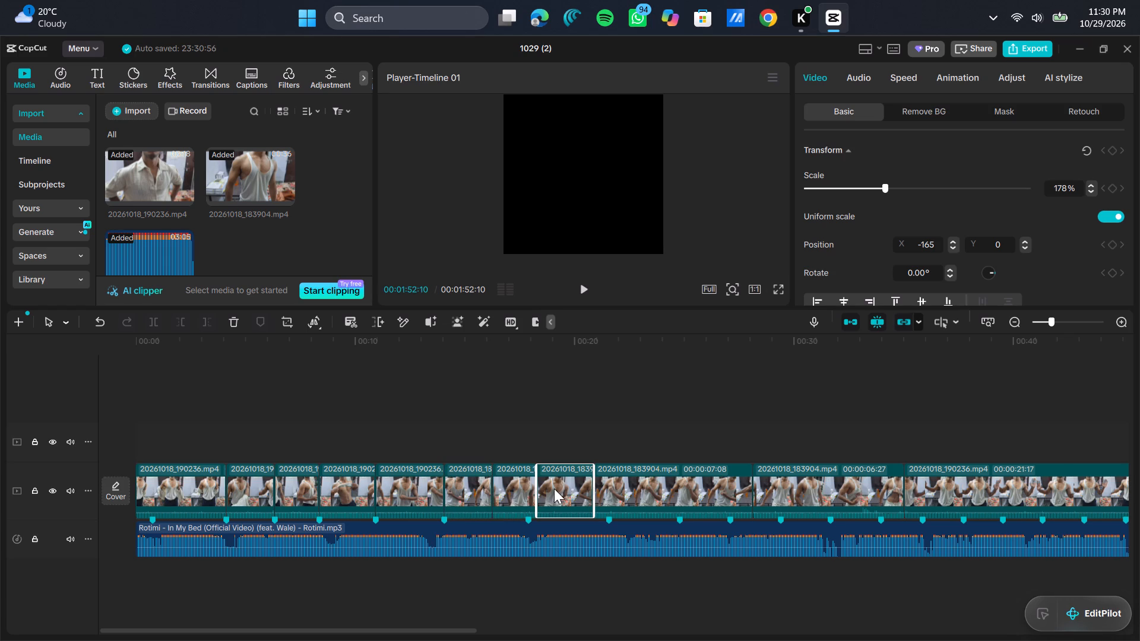
{"action": "left_click_drag", "start_coordinate": [554, 488], "coordinate": [451, 486]}
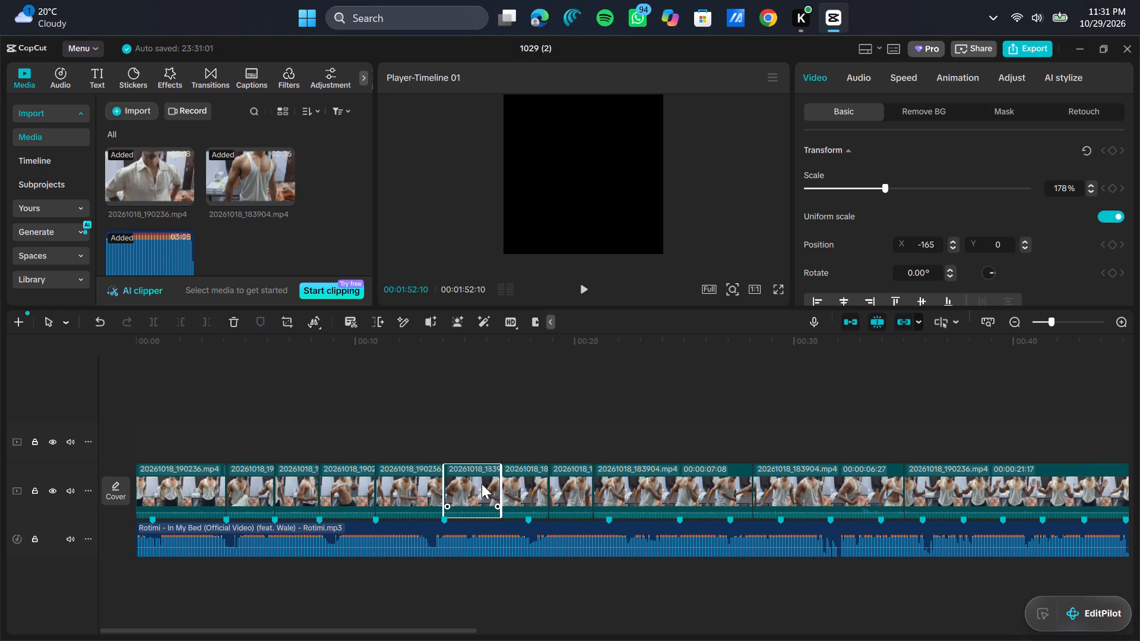
Extend the sixth, seventh and eighth clips to end on the seventh, eighth and ninth beat markers, the last at 00:00:24:24.
{"action": "left_click_drag", "start_coordinate": [503, 491], "coordinate": [526, 495]}
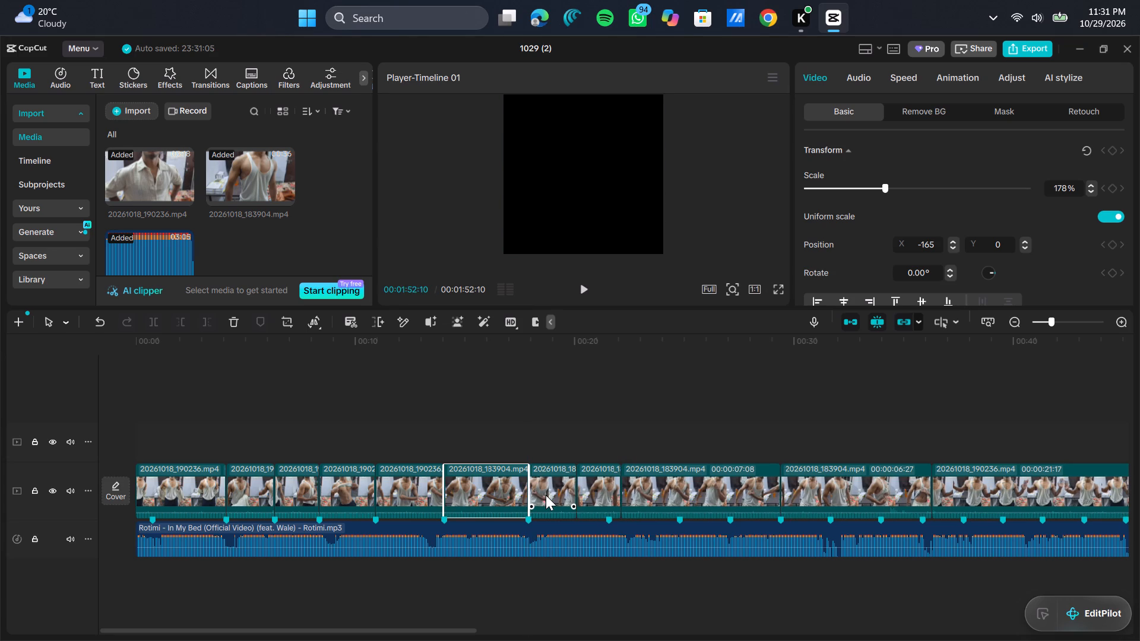
{"action": "left_click", "coordinate": [546, 495]}
{"action": "left_click_drag", "start_coordinate": [578, 483], "coordinate": [595, 483]}
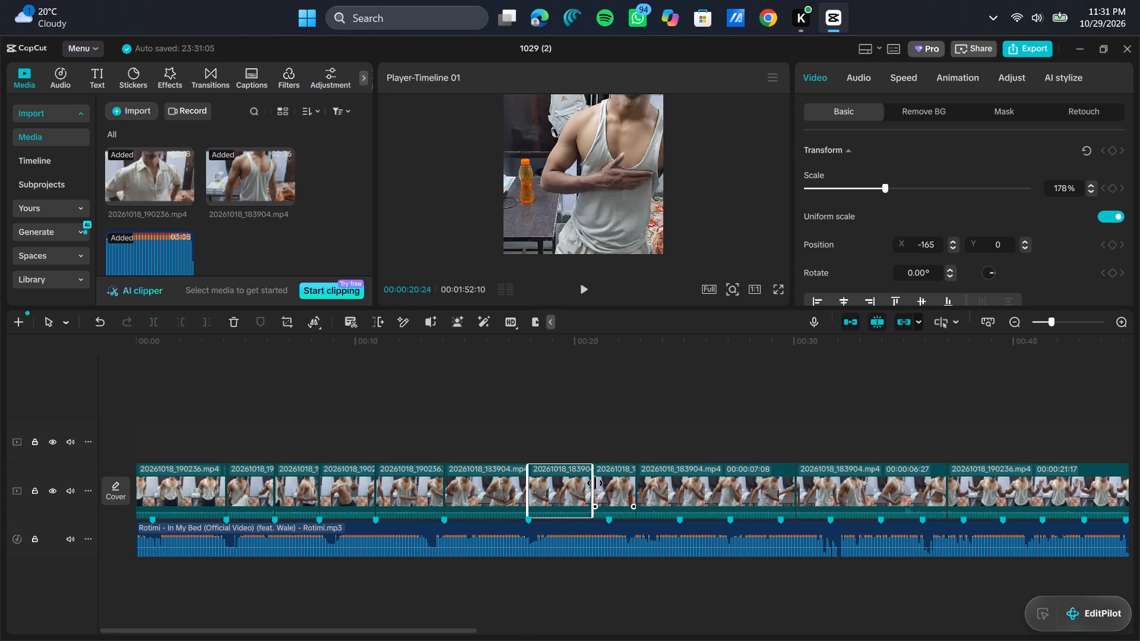
{"action": "left_click_drag", "start_coordinate": [595, 483], "coordinate": [606, 486]}
{"action": "left_click", "coordinate": [635, 487]}
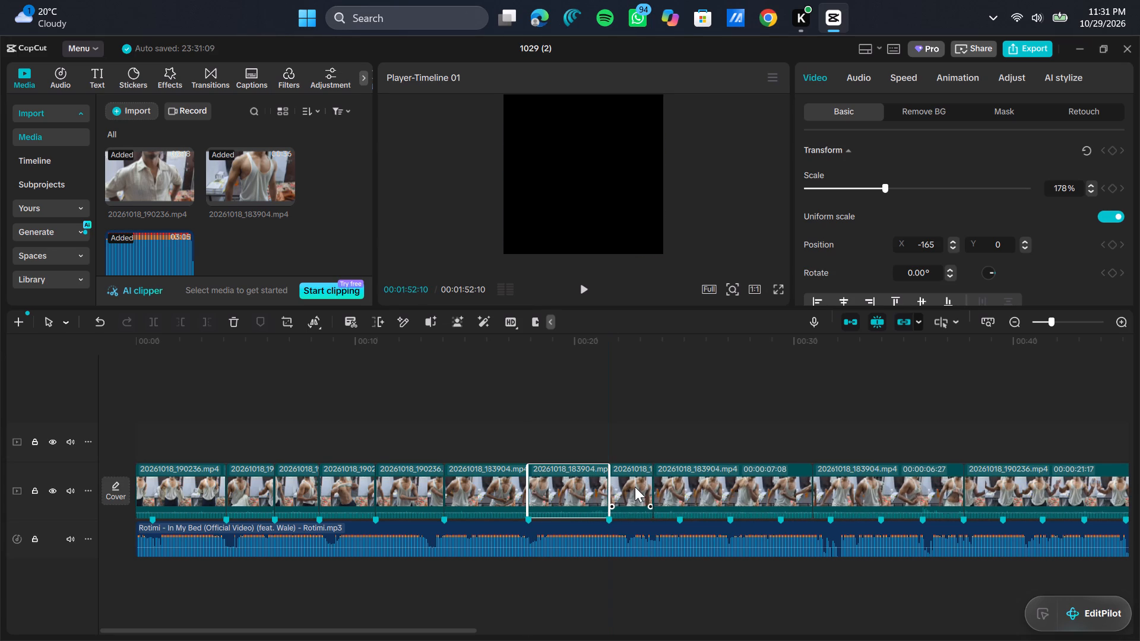
{"action": "left_click_drag", "start_coordinate": [653, 483], "coordinate": [675, 485]}
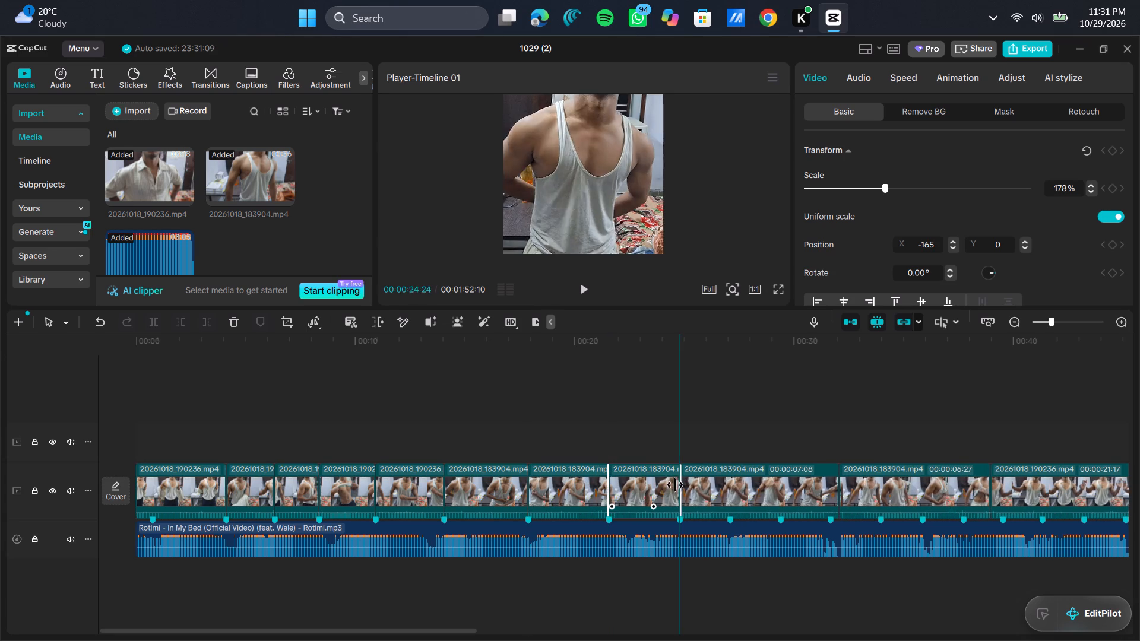
{"action": "left_click_drag", "start_coordinate": [675, 485], "coordinate": [676, 485]}
Play the edited sequence from the start to about 00:00:26:18 to check the cuts against the music.
{"action": "left_click", "coordinate": [442, 397]}
{"action": "left_click_drag", "start_coordinate": [442, 397], "coordinate": [0, 537]}
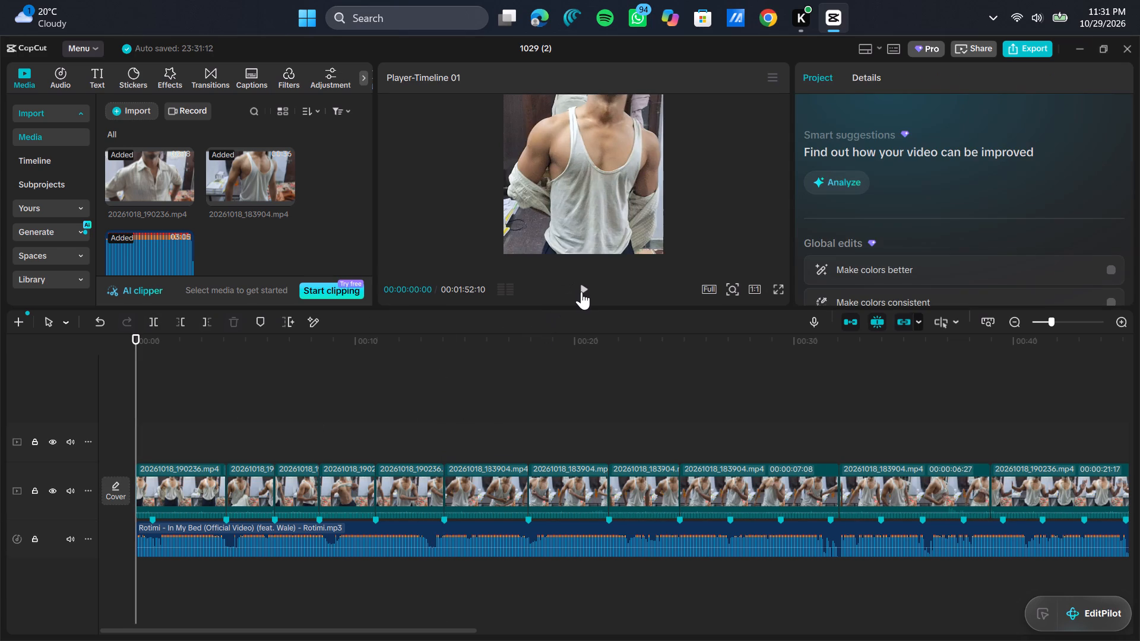
{"action": "left_click", "coordinate": [581, 291]}
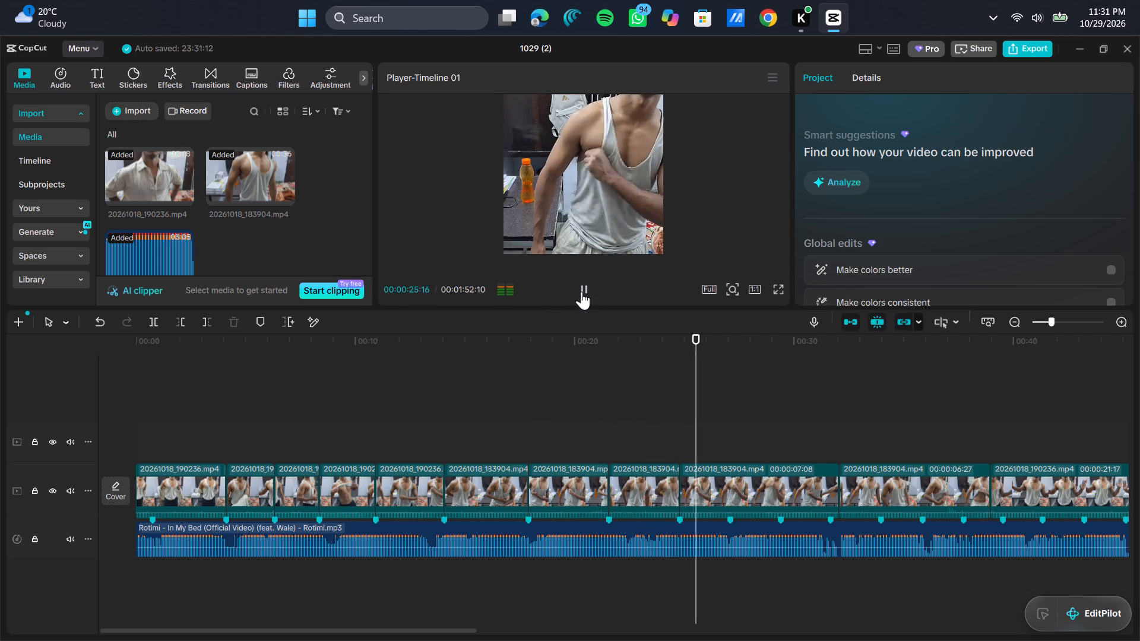
{"action": "left_click", "coordinate": [581, 291]}
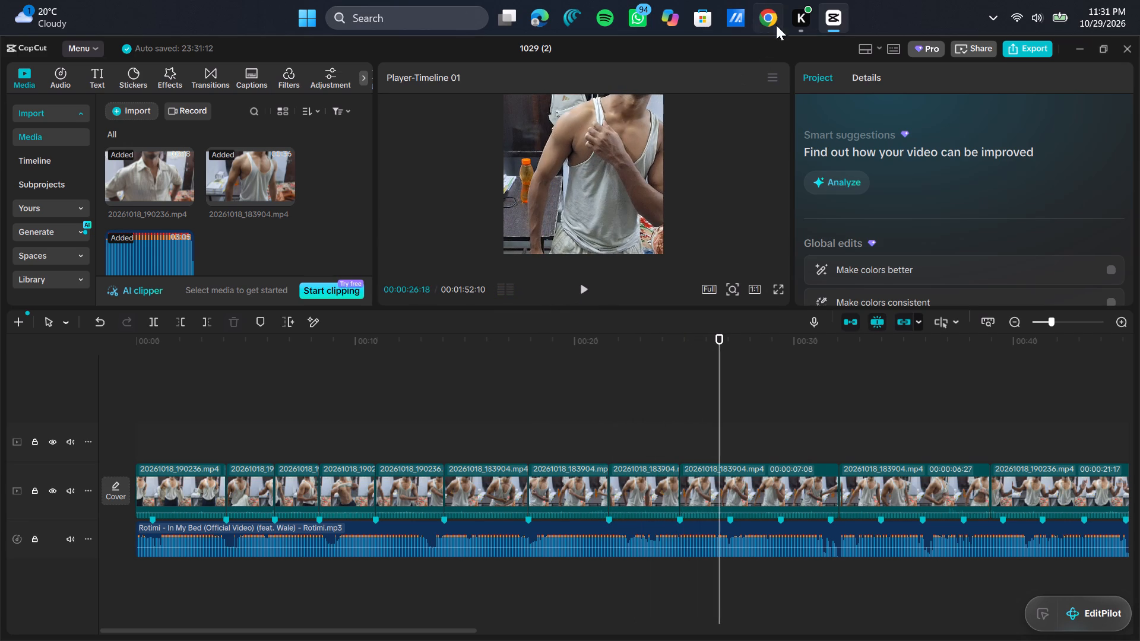
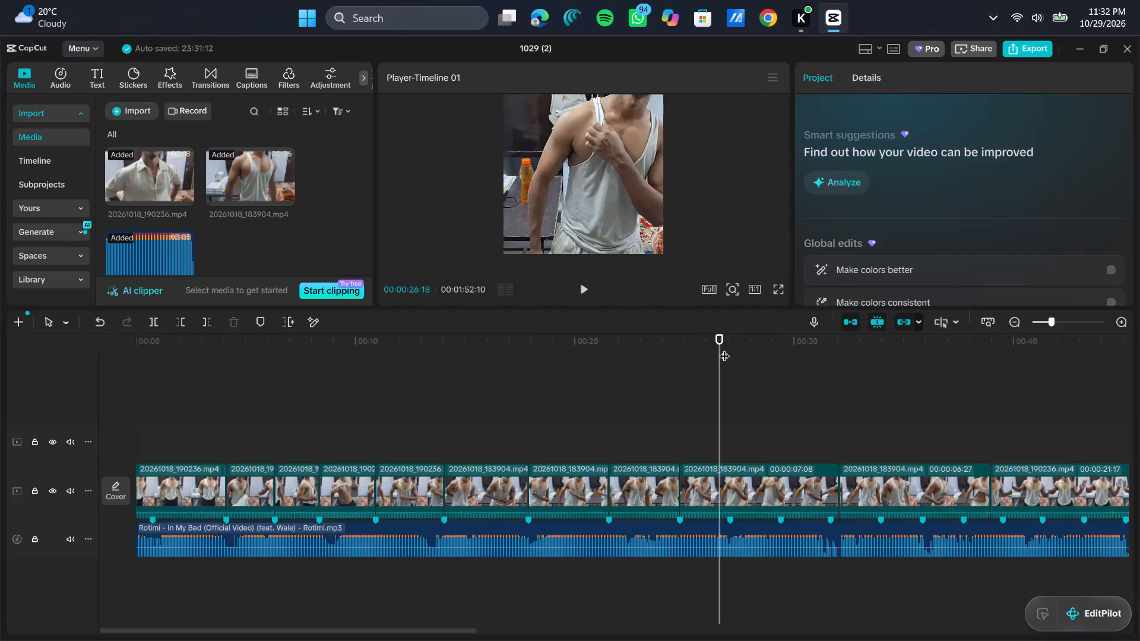
Replay the sequence from the start to check the opening 20261018_190236.mp4 cuts against the music.
{"action": "left_click_drag", "start_coordinate": [724, 348], "coordinate": [96, 558]}
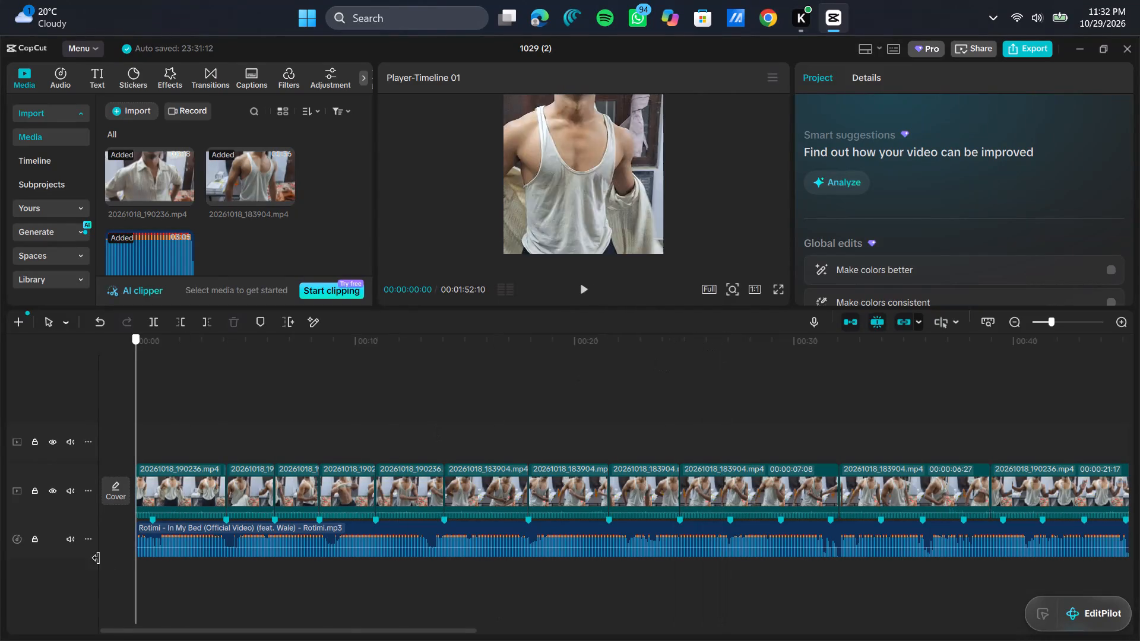
{"action": "left_click_drag", "start_coordinate": [96, 558], "coordinate": [76, 567]}
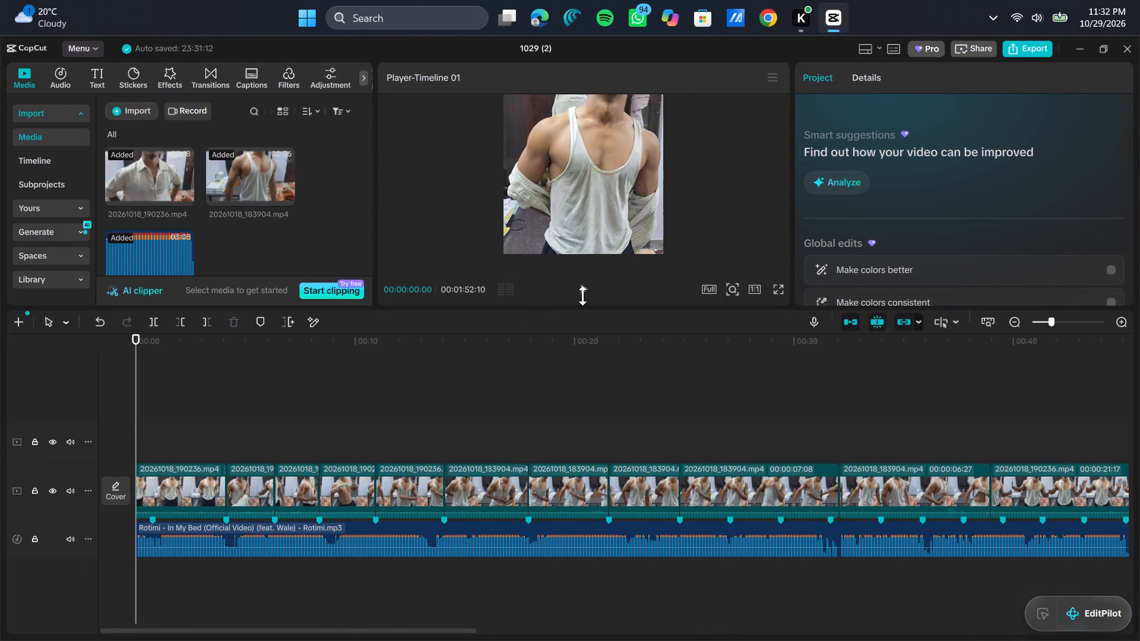
{"action": "left_click", "coordinate": [584, 292]}
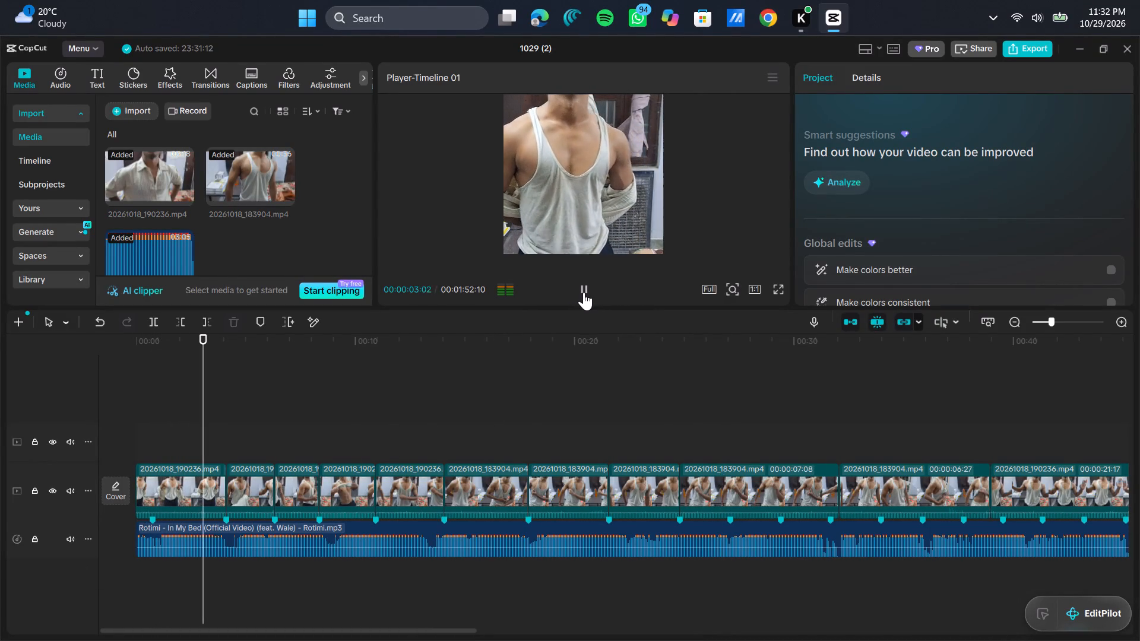
{"action": "left_click", "coordinate": [584, 292]}
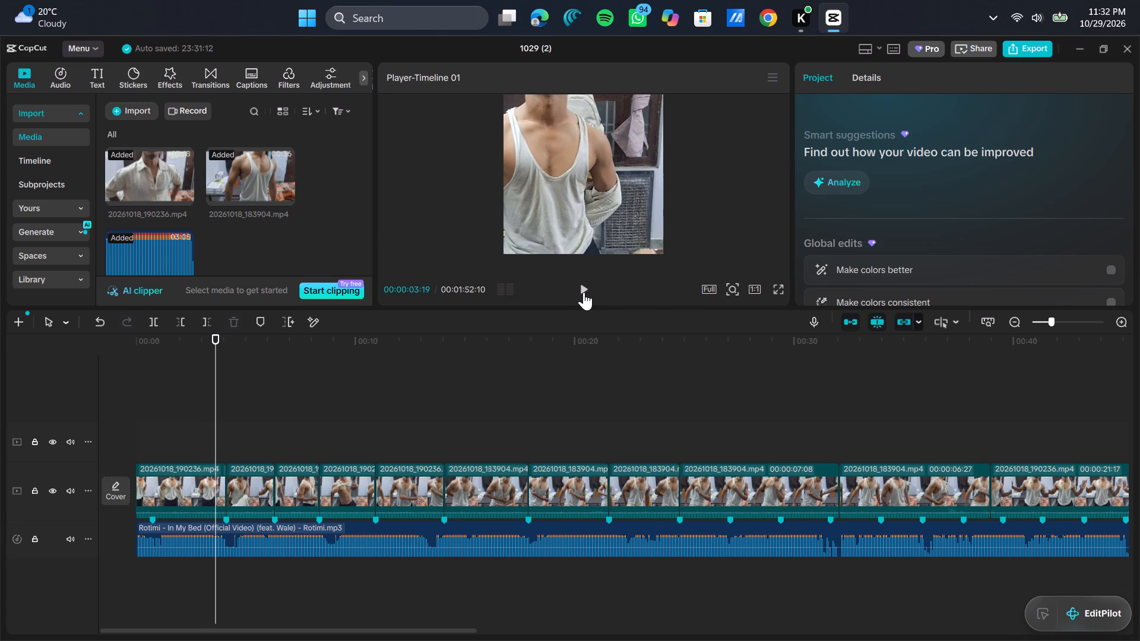
{"action": "key", "text": "space"}
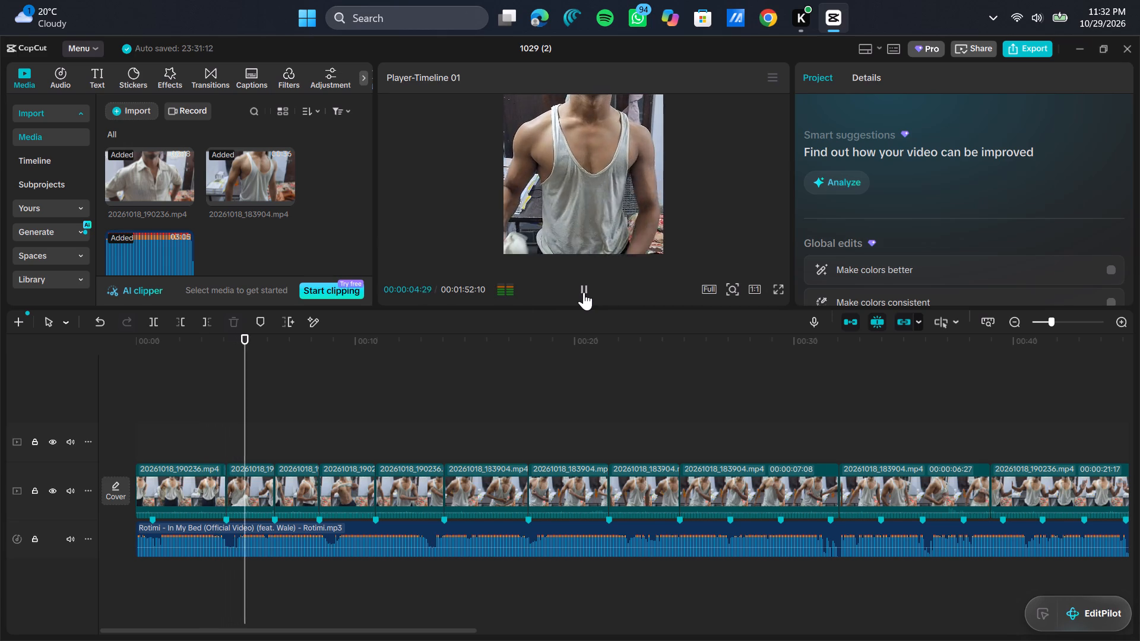
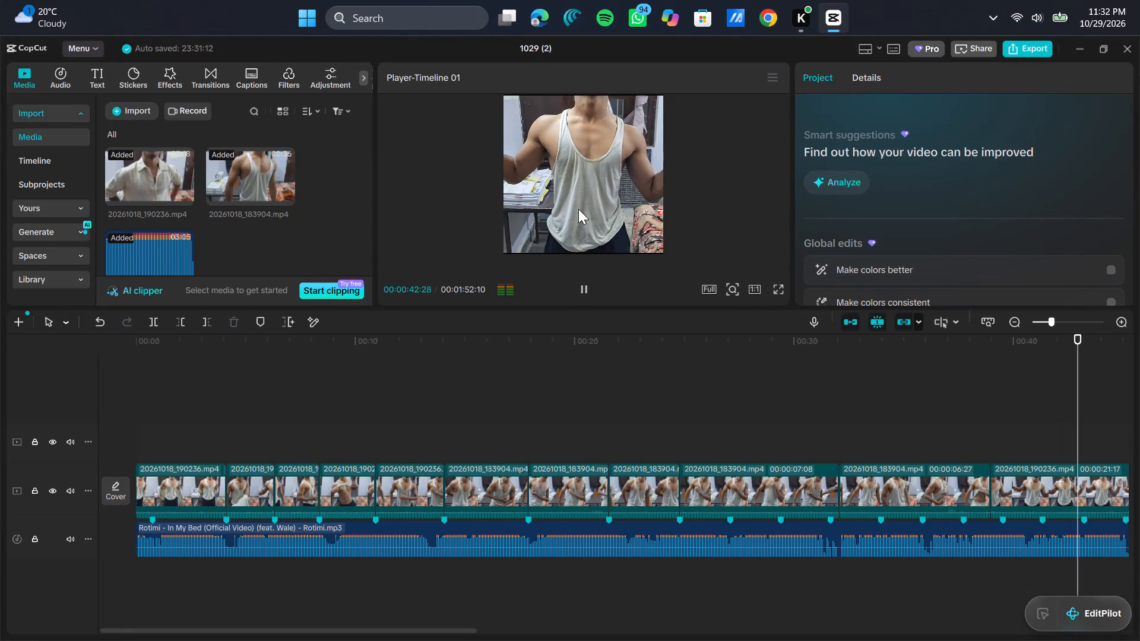
Play on through the remaining footage to check the later cuts against the music, and return to the sequence start.
{"action": "scroll", "coordinate": [578, 209], "scroll_direction": "down", "scroll_amount": 16, "text": "ctrl"}
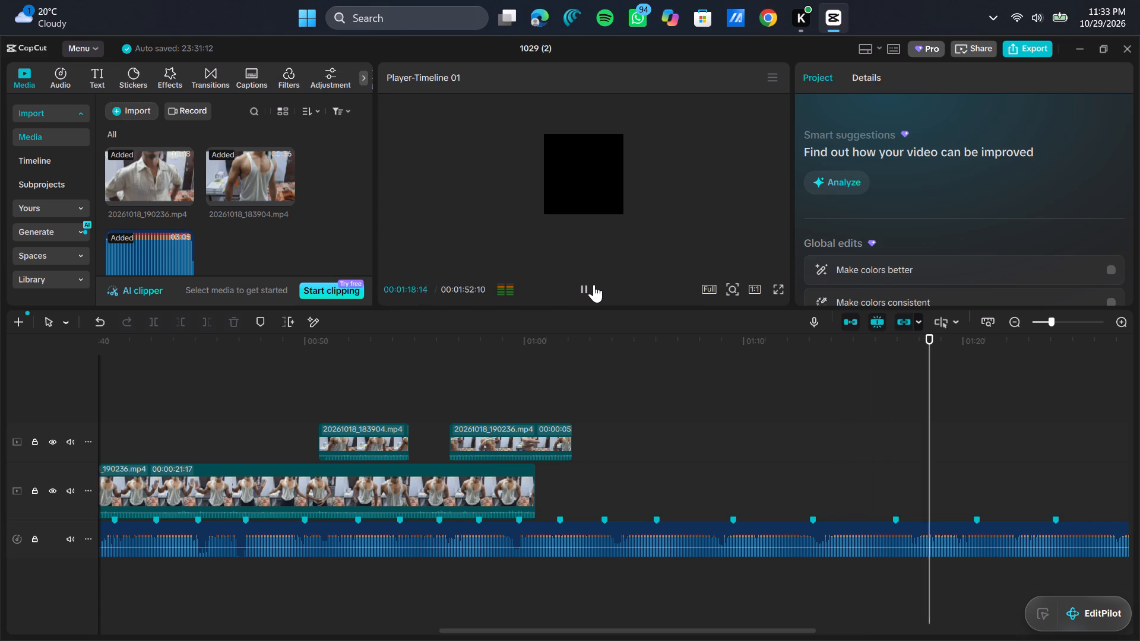
{"action": "left_click", "coordinate": [231, 405]}
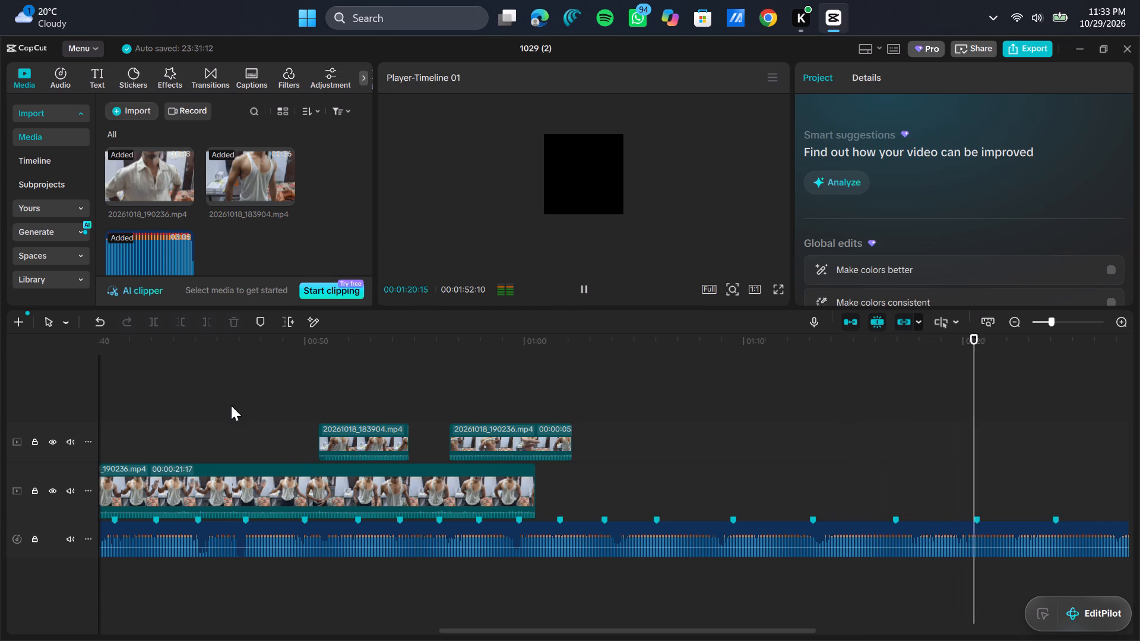
{"action": "left_click_drag", "start_coordinate": [231, 405], "coordinate": [0, 509]}
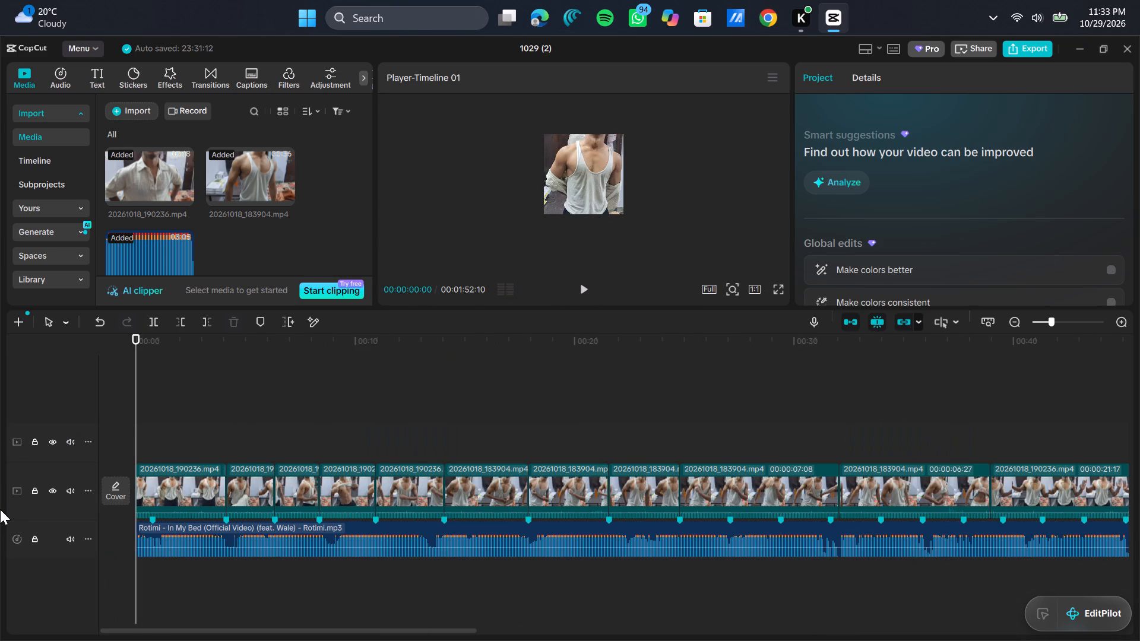
Generate a denser set of automatic beat markers on the Rotimi music clip.
{"action": "left_click", "coordinate": [294, 531]}
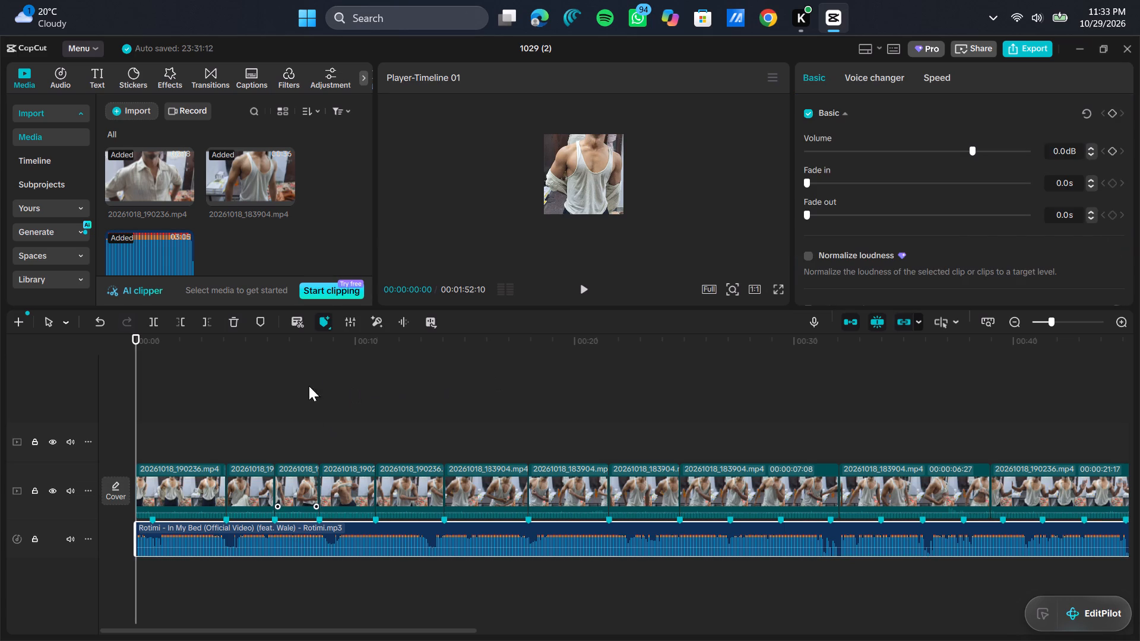
{"action": "left_click", "coordinate": [376, 429]}
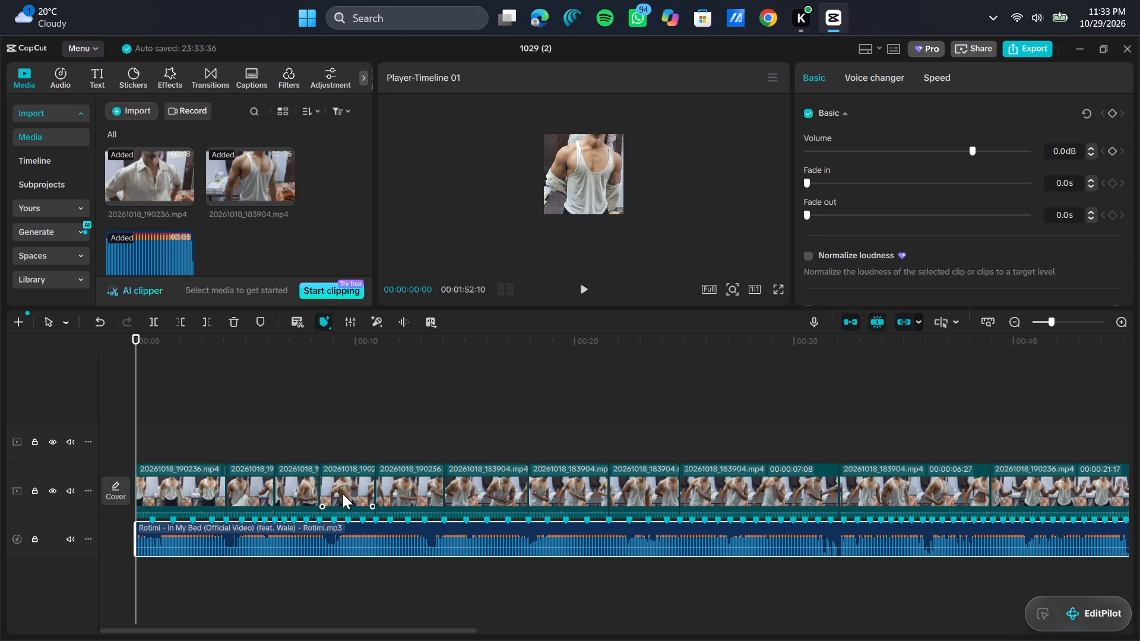
Play the sequence from the start to about 22 seconds, checking the cuts against the denser beat markers.
{"action": "scroll", "coordinate": [343, 494], "scroll_direction": "up", "scroll_amount": 18, "text": "ctrl"}
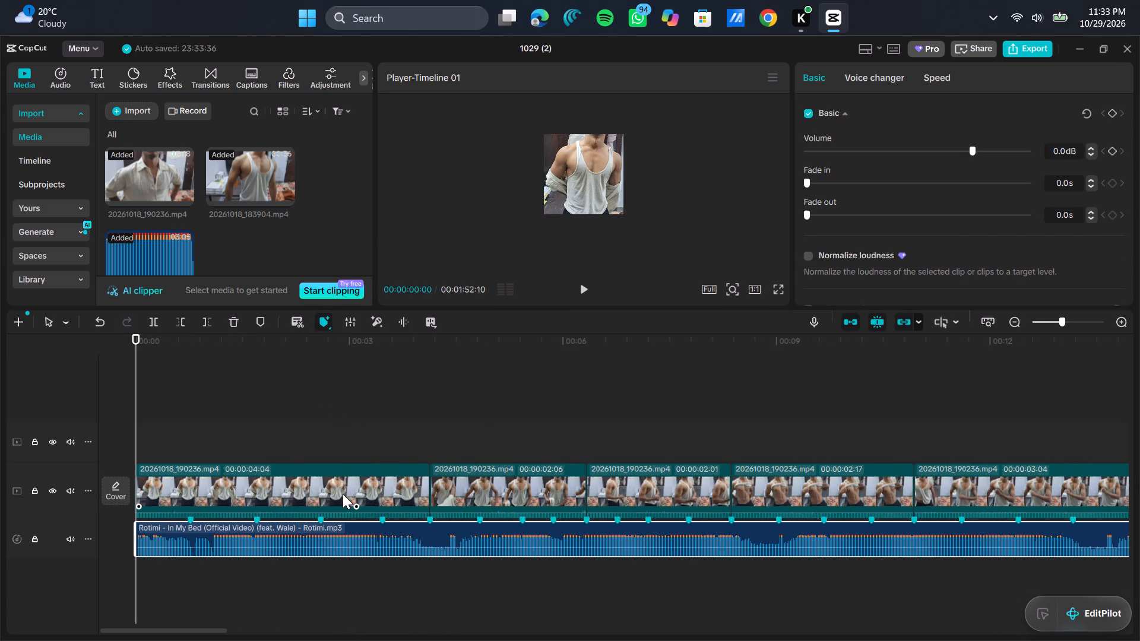
{"action": "left_click", "coordinate": [586, 290]}
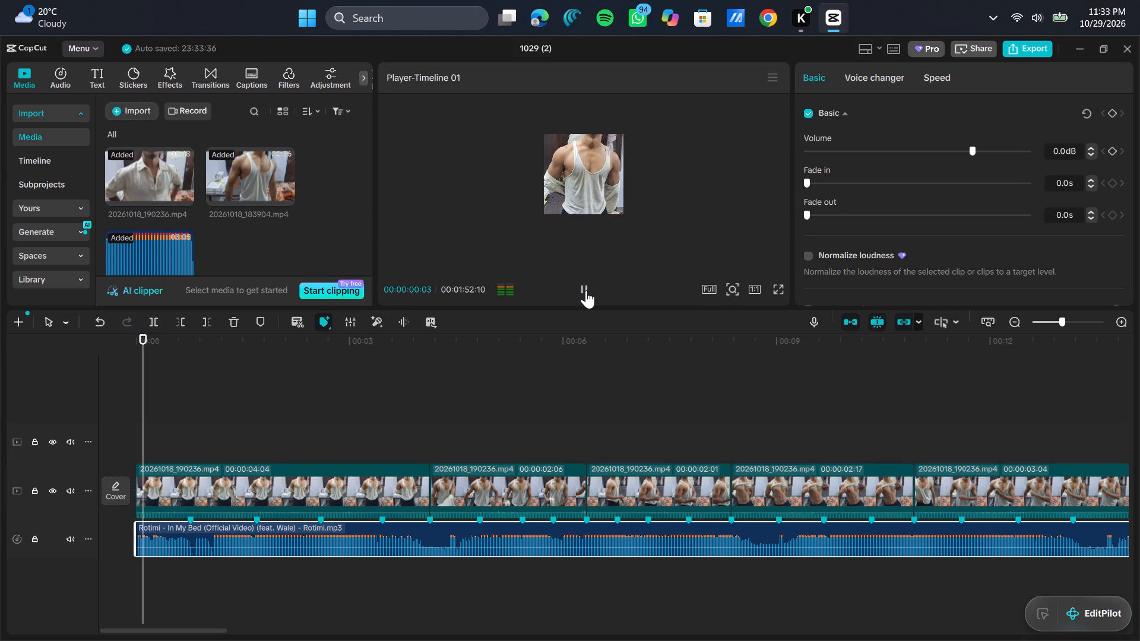
{"action": "left_click", "coordinate": [586, 290]}
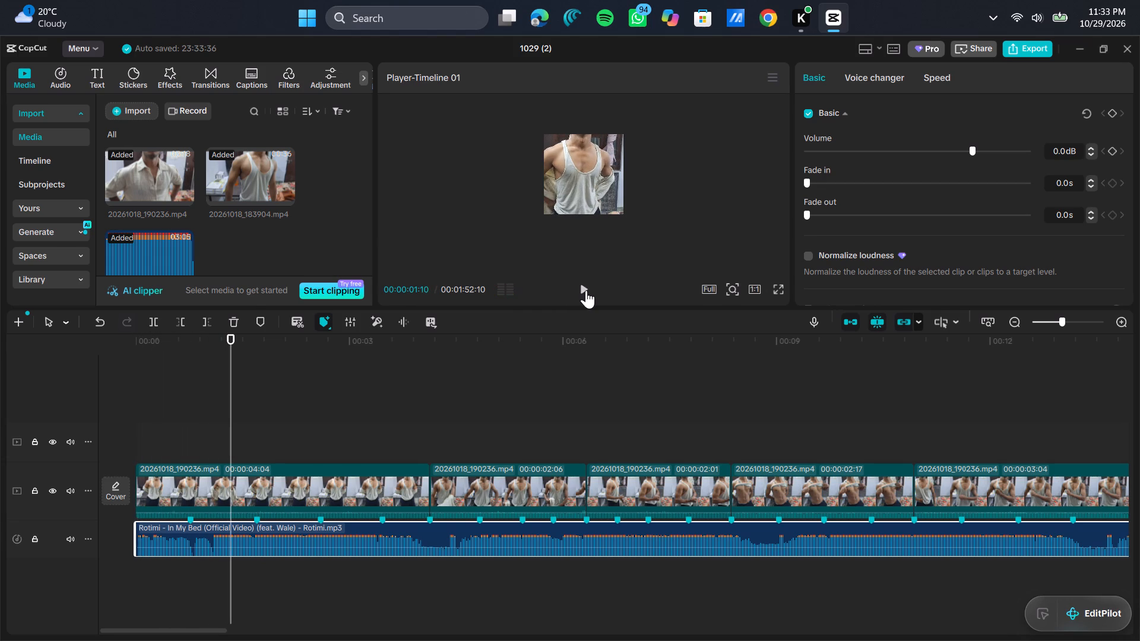
{"action": "left_click", "coordinate": [586, 290]}
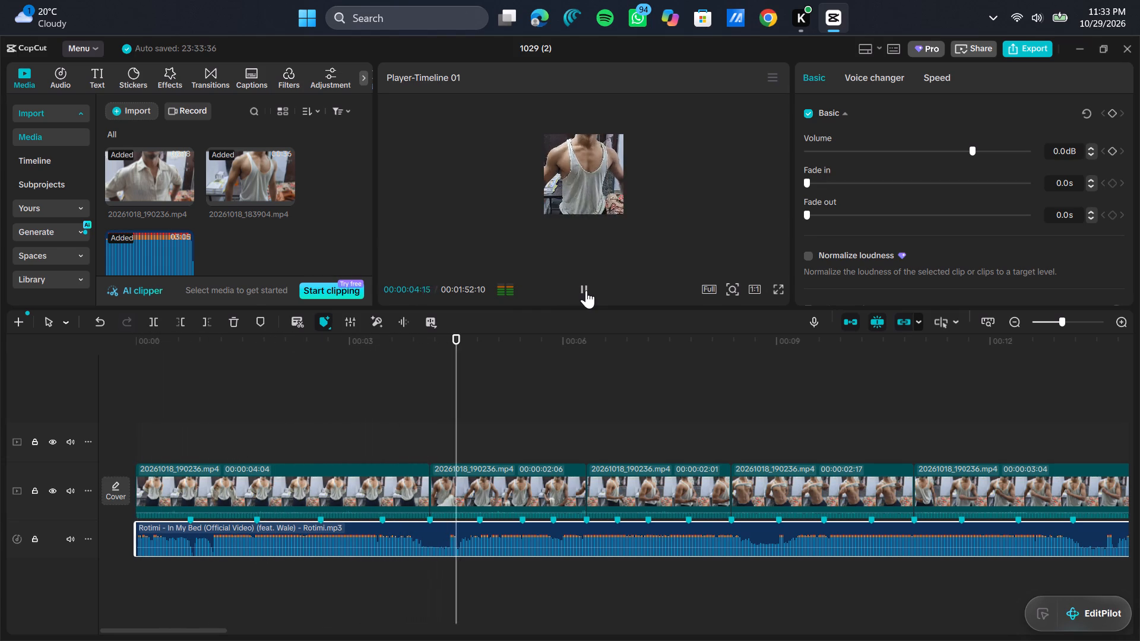
{"action": "scroll", "coordinate": [597, 363], "scroll_direction": "down", "scroll_amount": 4, "text": "ctrl"}
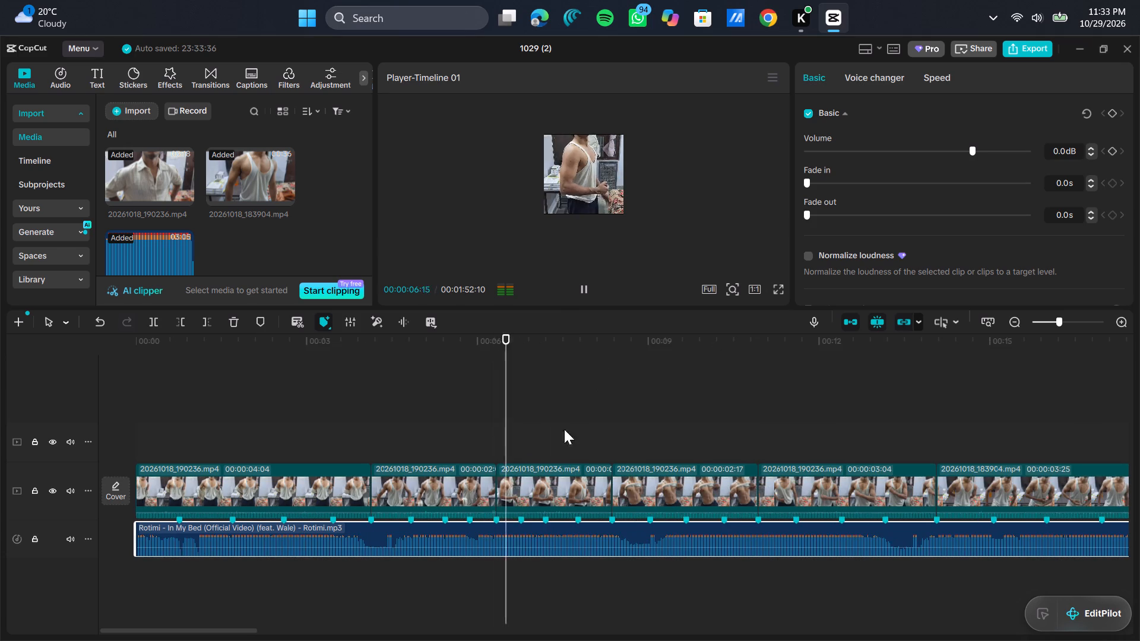
{"action": "scroll", "coordinate": [549, 456], "scroll_direction": "down", "scroll_amount": 6, "text": "ctrl"}
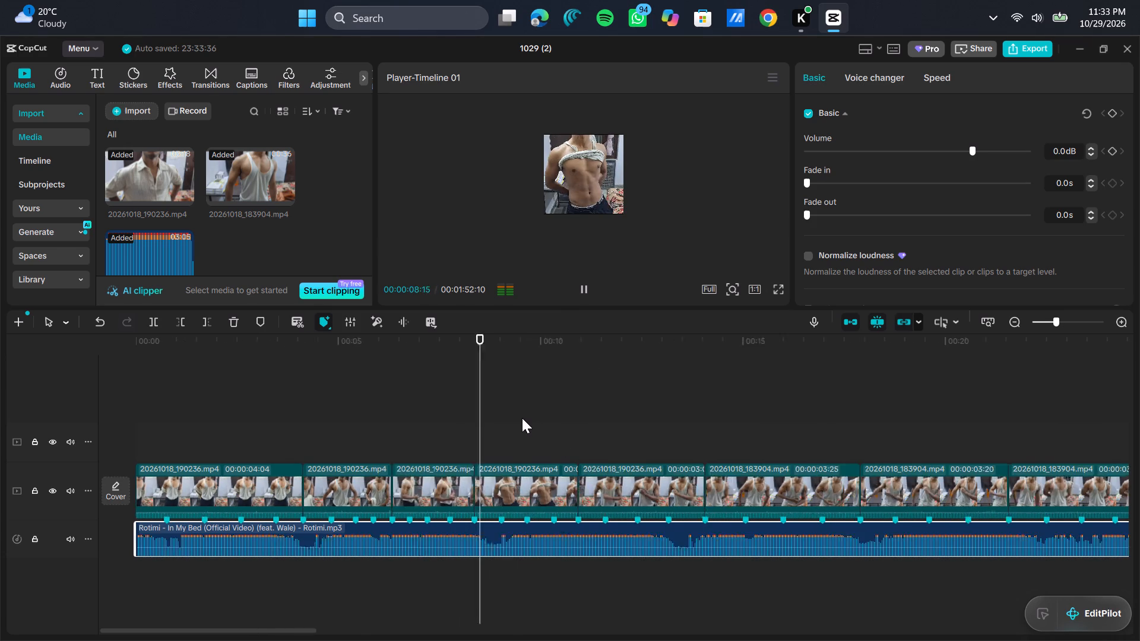
{"action": "scroll", "coordinate": [522, 418], "scroll_direction": "down", "scroll_amount": 2, "text": "ctrl"}
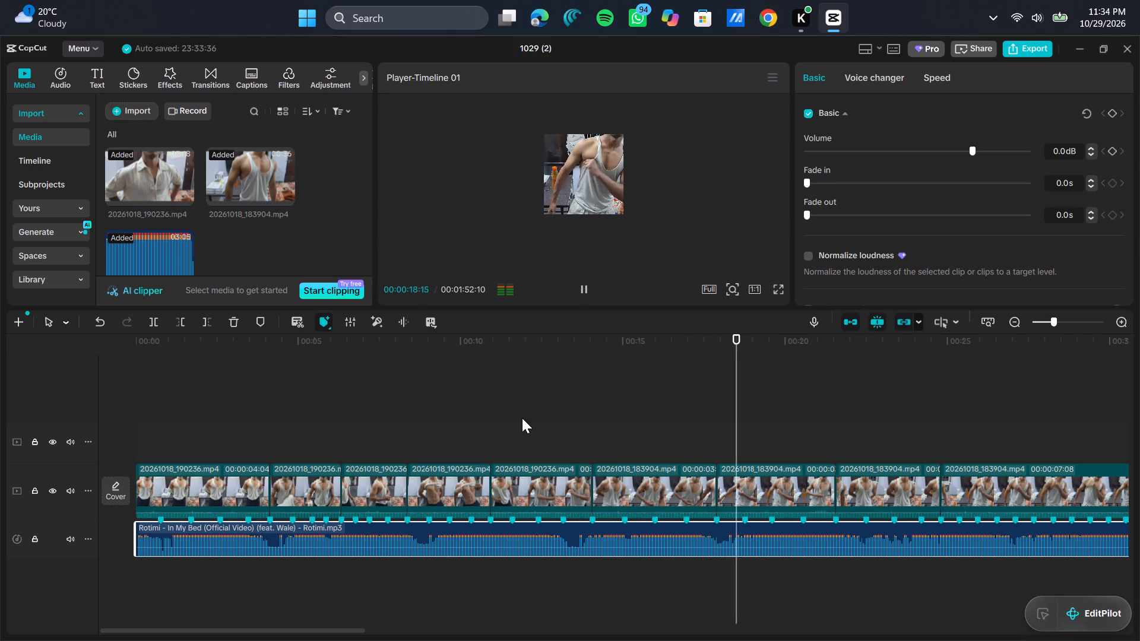
{"action": "scroll", "coordinate": [525, 407], "scroll_direction": "down", "scroll_amount": 1}
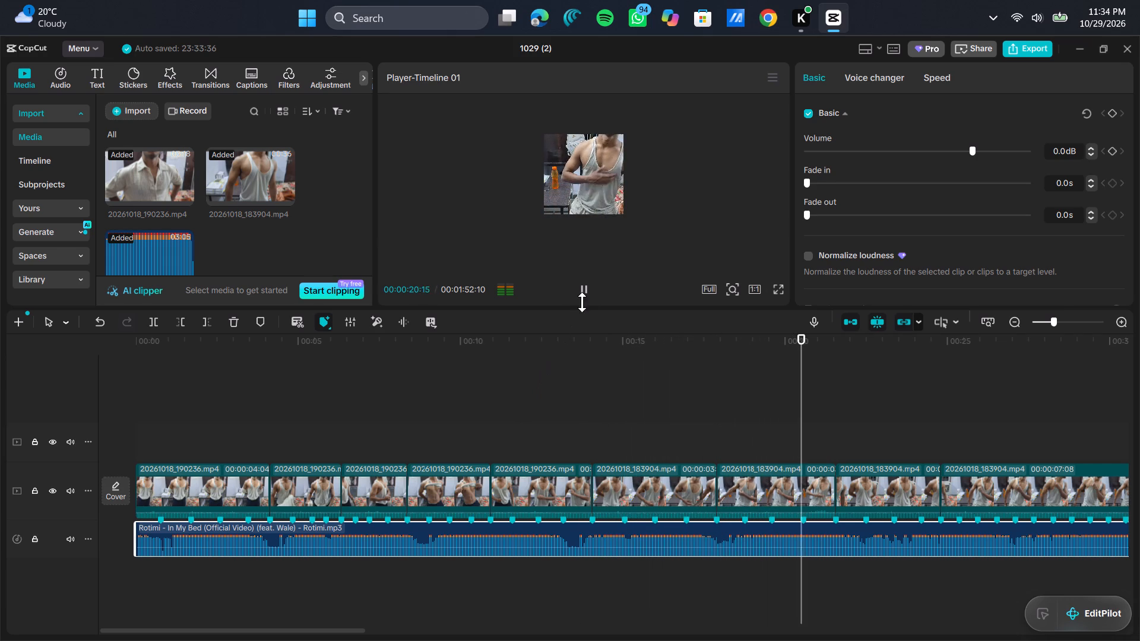
{"action": "scroll", "coordinate": [582, 302], "scroll_direction": "down", "scroll_amount": 1}
{"action": "left_click", "coordinate": [586, 289]}
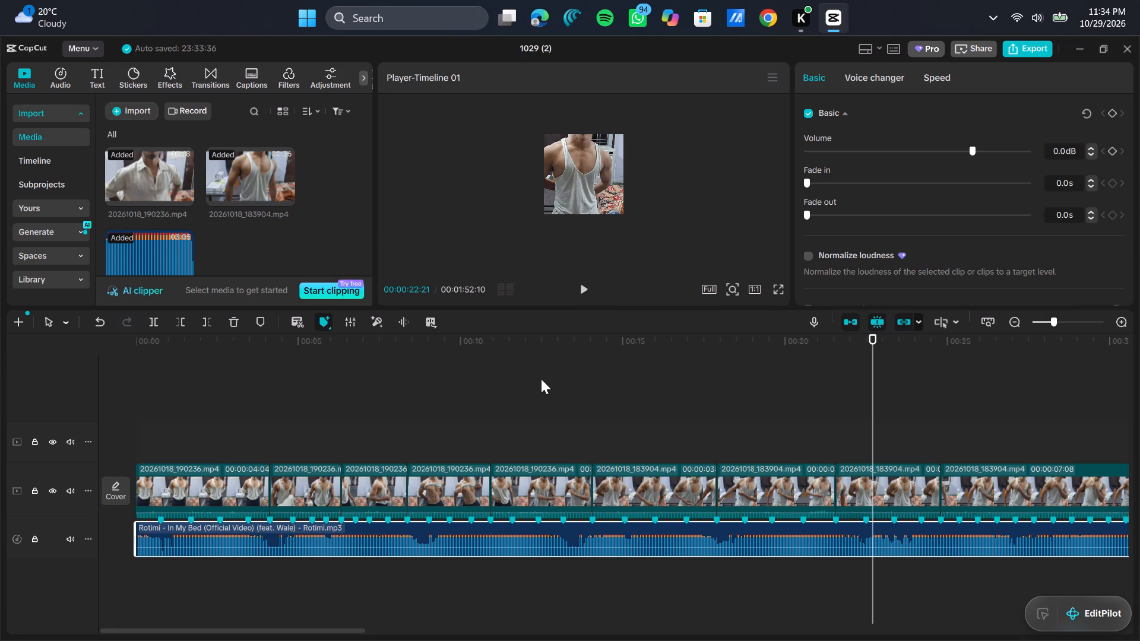
Move the Rotimi music clip to start at about 13.6 seconds, and extend its beginning back to the sequence start.
{"action": "scroll", "coordinate": [297, 532], "scroll_direction": "right", "scroll_amount": 1}
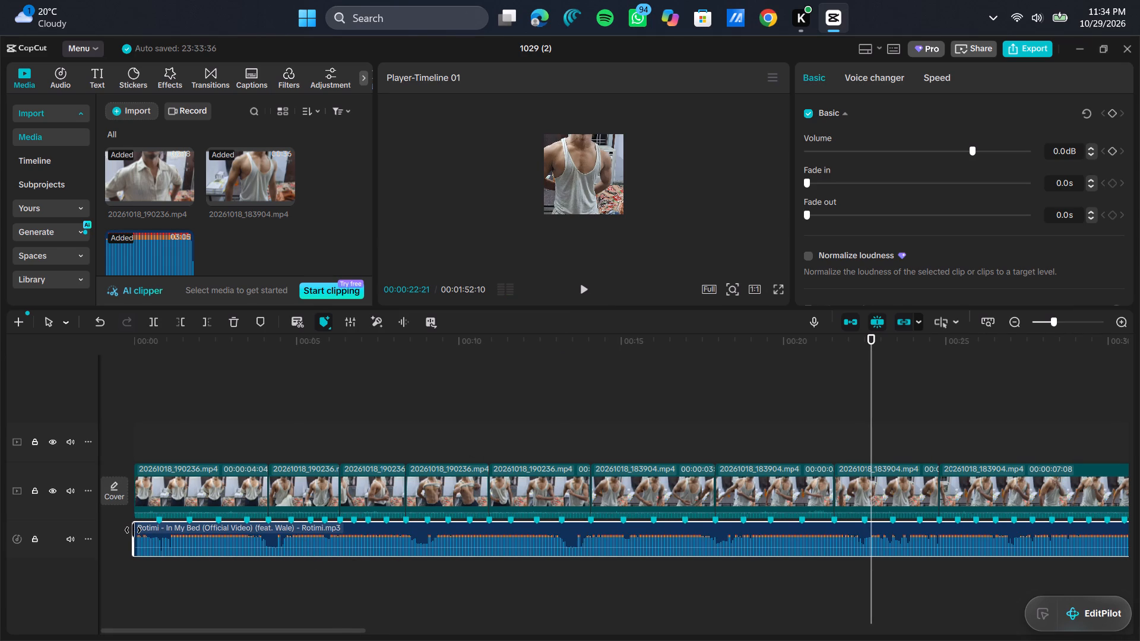
{"action": "left_click_drag", "start_coordinate": [133, 531], "coordinate": [4, 622]}
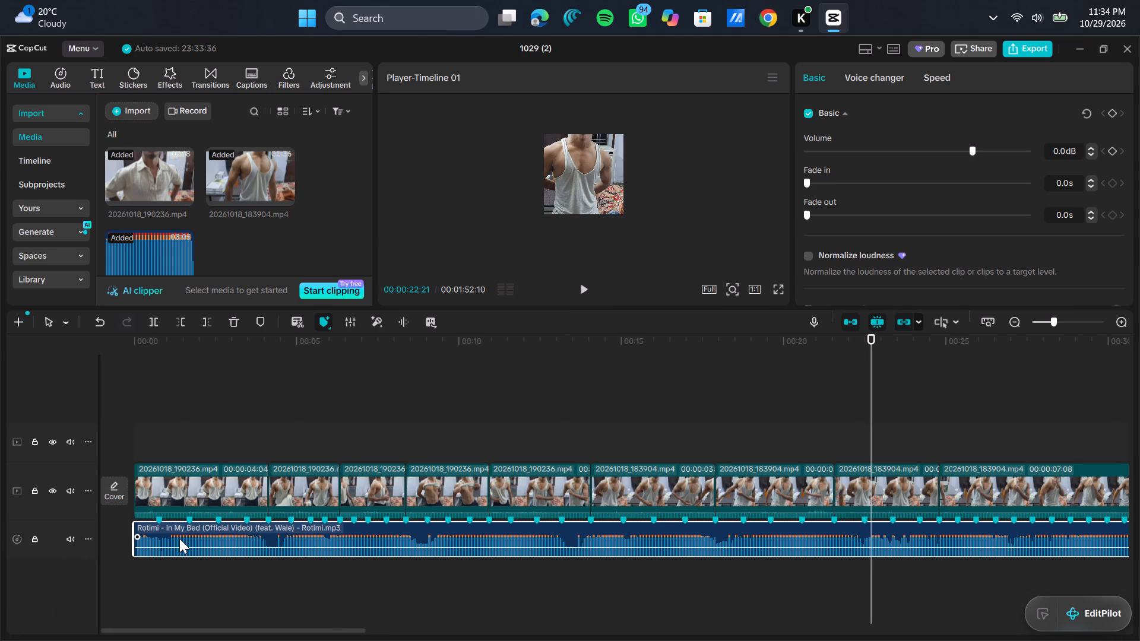
{"action": "left_click_drag", "start_coordinate": [136, 537], "coordinate": [134, 537]}
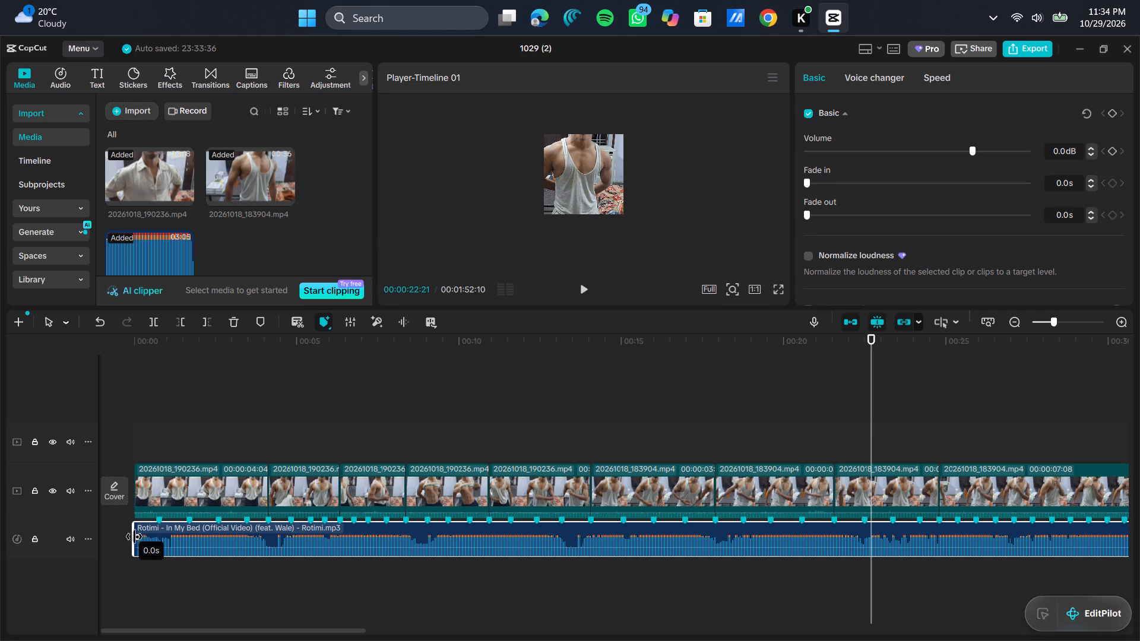
{"action": "left_click_drag", "start_coordinate": [134, 537], "coordinate": [26, 548]}
{"action": "left_click_drag", "start_coordinate": [257, 523], "coordinate": [698, 524]}
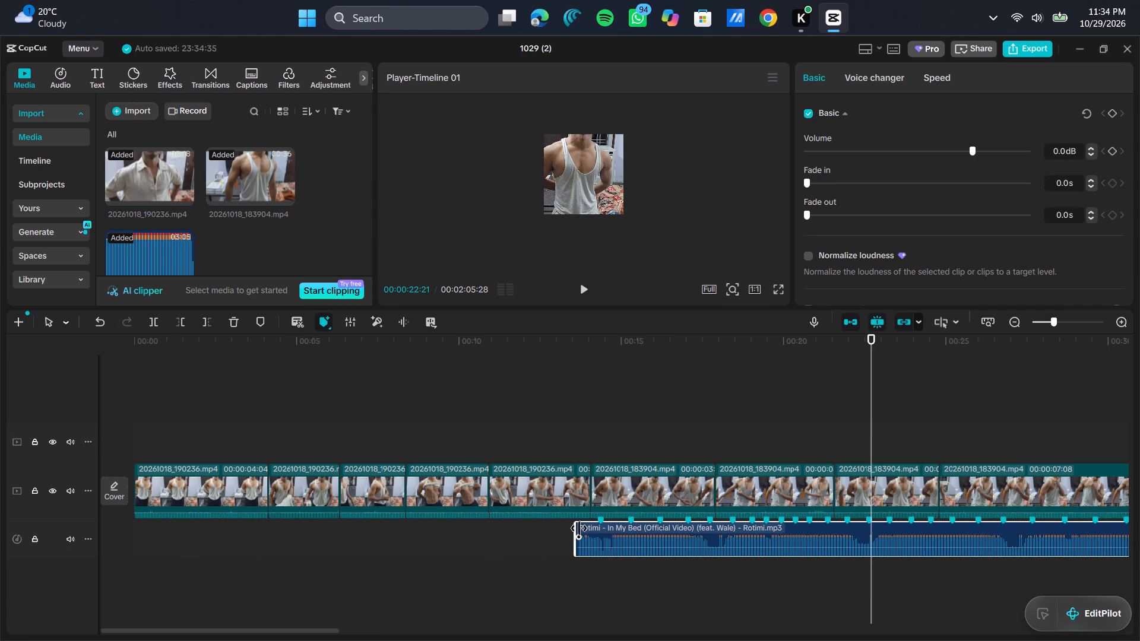
{"action": "left_click_drag", "start_coordinate": [576, 530], "coordinate": [33, 569]}
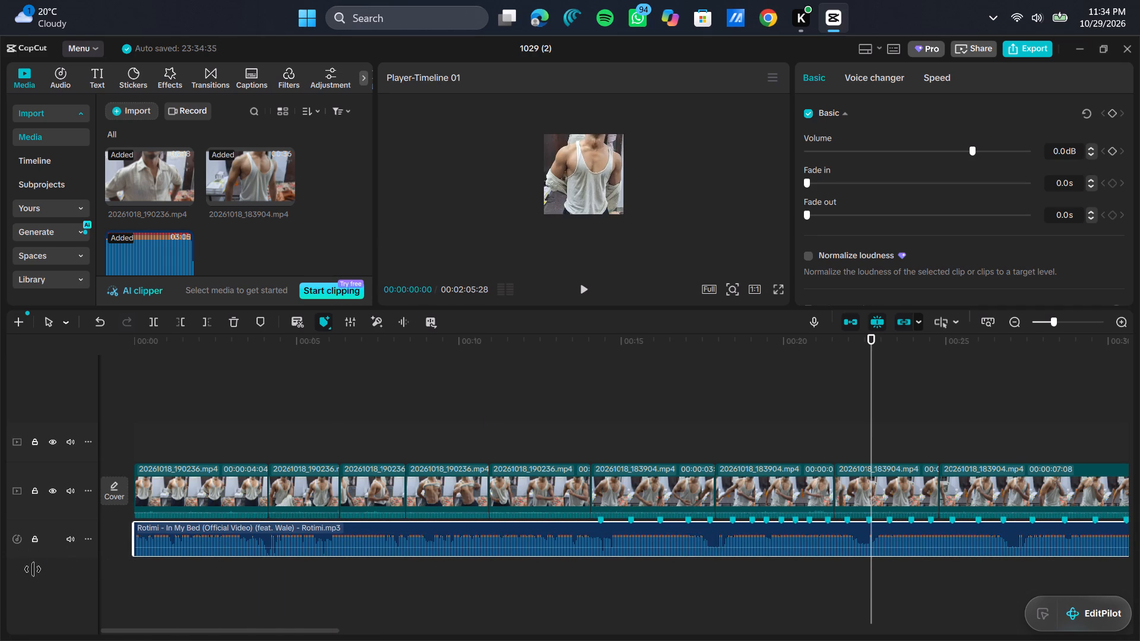
{"action": "left_click_drag", "start_coordinate": [33, 569], "coordinate": [15, 570]}
Move the music clip to start at about 14 seconds, and extend its beginning back to the sequence start again.
{"action": "left_click_drag", "start_coordinate": [530, 531], "coordinate": [812, 532]}
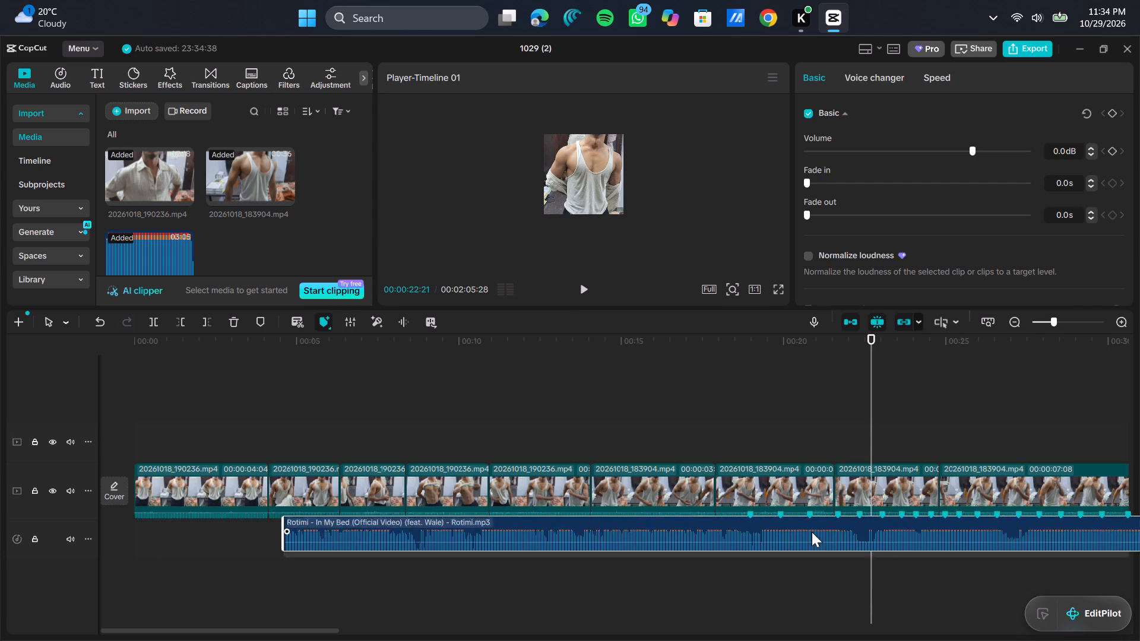
{"action": "left_click_drag", "start_coordinate": [812, 532], "coordinate": [987, 551]}
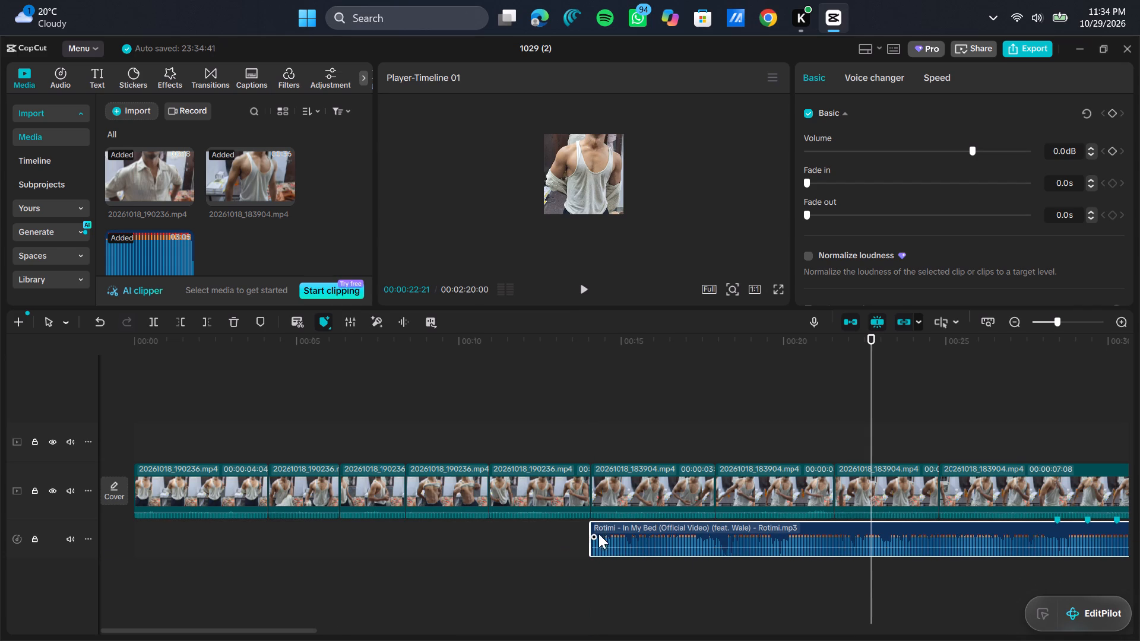
{"action": "left_click_drag", "start_coordinate": [590, 535], "coordinate": [206, 524]}
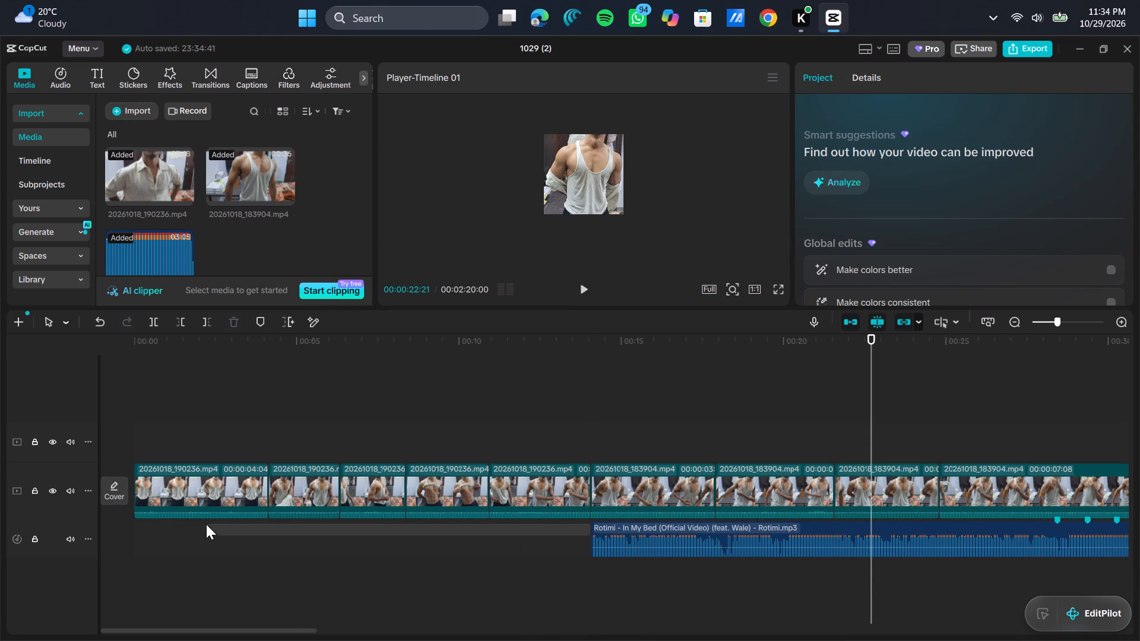
{"action": "left_click", "coordinate": [607, 539]}
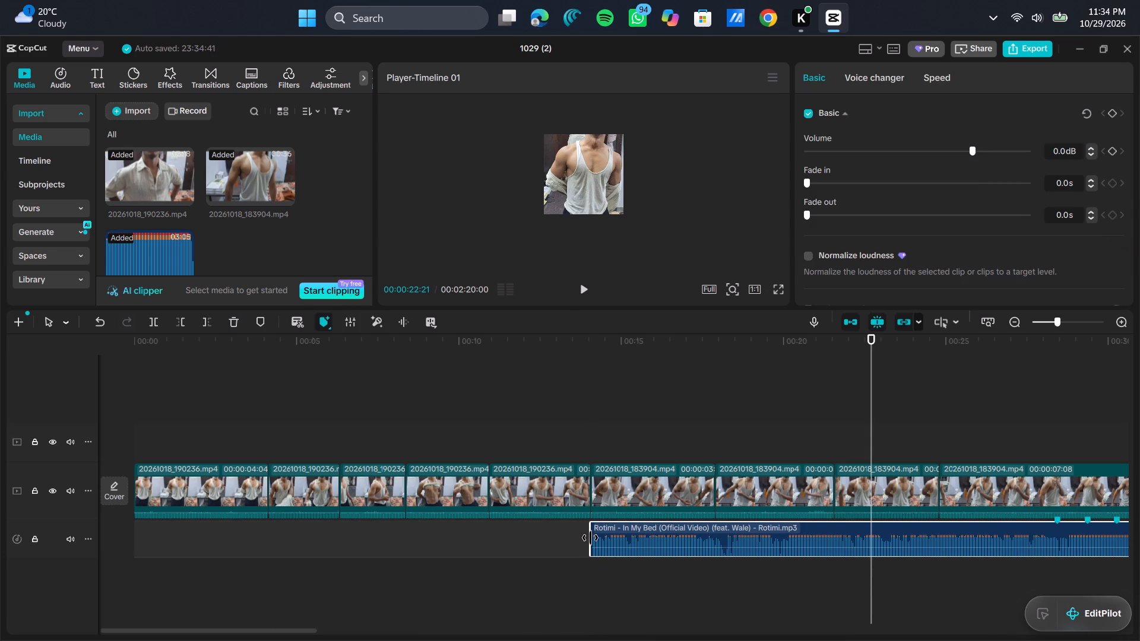
{"action": "left_click_drag", "start_coordinate": [590, 538], "coordinate": [318, 538]}
{"action": "left_click", "coordinate": [665, 540]}
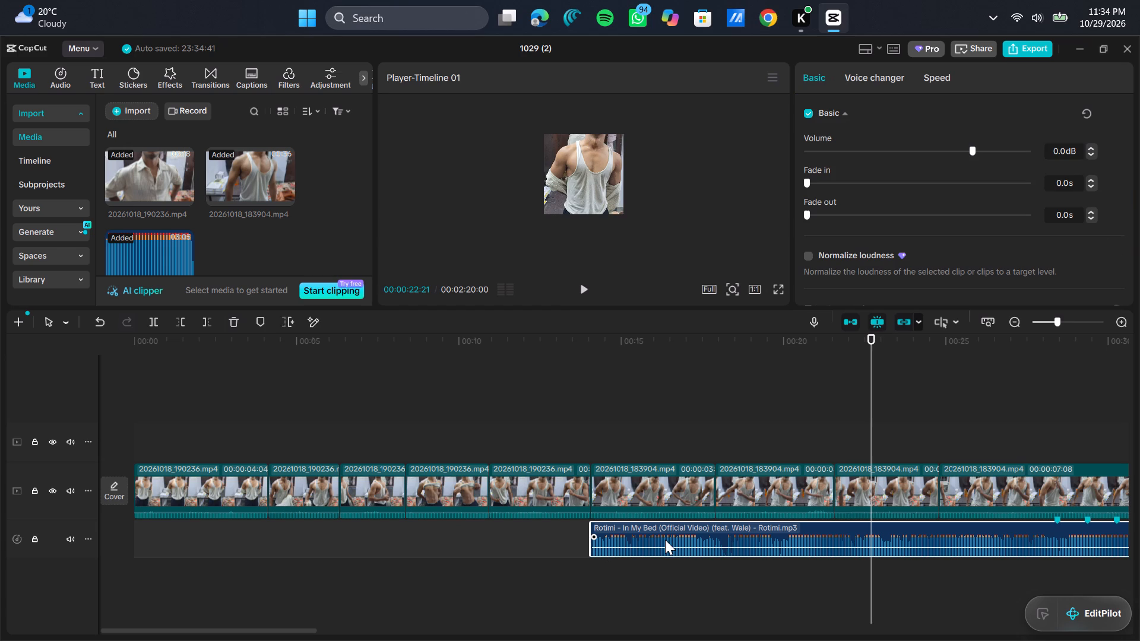
{"action": "left_click_drag", "start_coordinate": [591, 535], "coordinate": [385, 541]}
{"action": "left_click", "coordinate": [623, 528]}
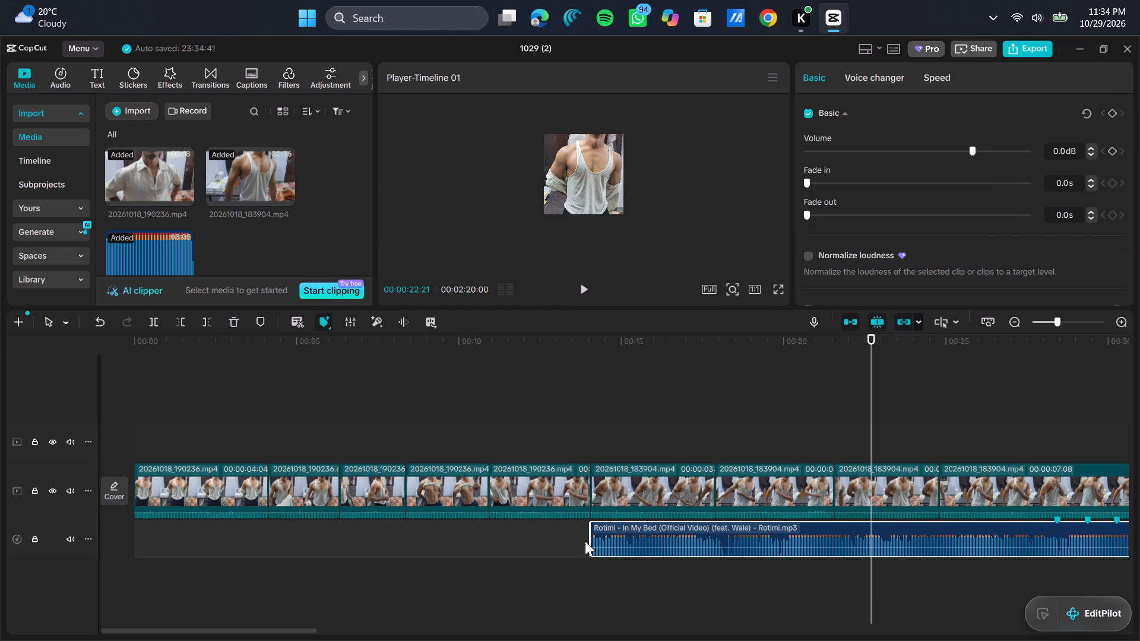
{"action": "left_click_drag", "start_coordinate": [590, 530], "coordinate": [425, 538]}
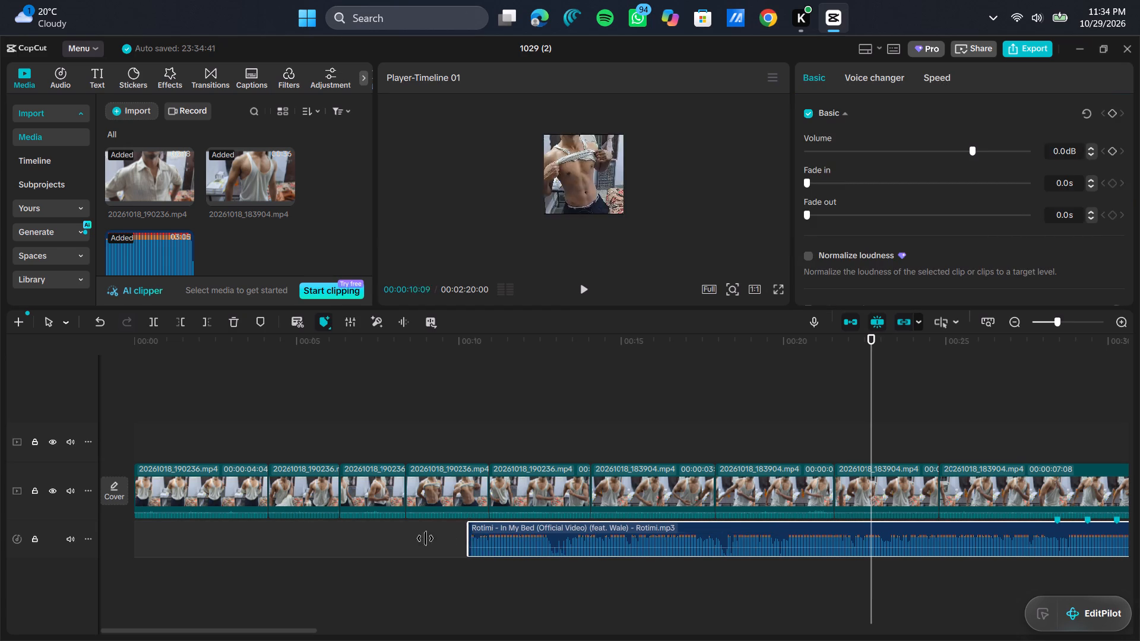
{"action": "left_click_drag", "start_coordinate": [425, 538], "coordinate": [0, 610]}
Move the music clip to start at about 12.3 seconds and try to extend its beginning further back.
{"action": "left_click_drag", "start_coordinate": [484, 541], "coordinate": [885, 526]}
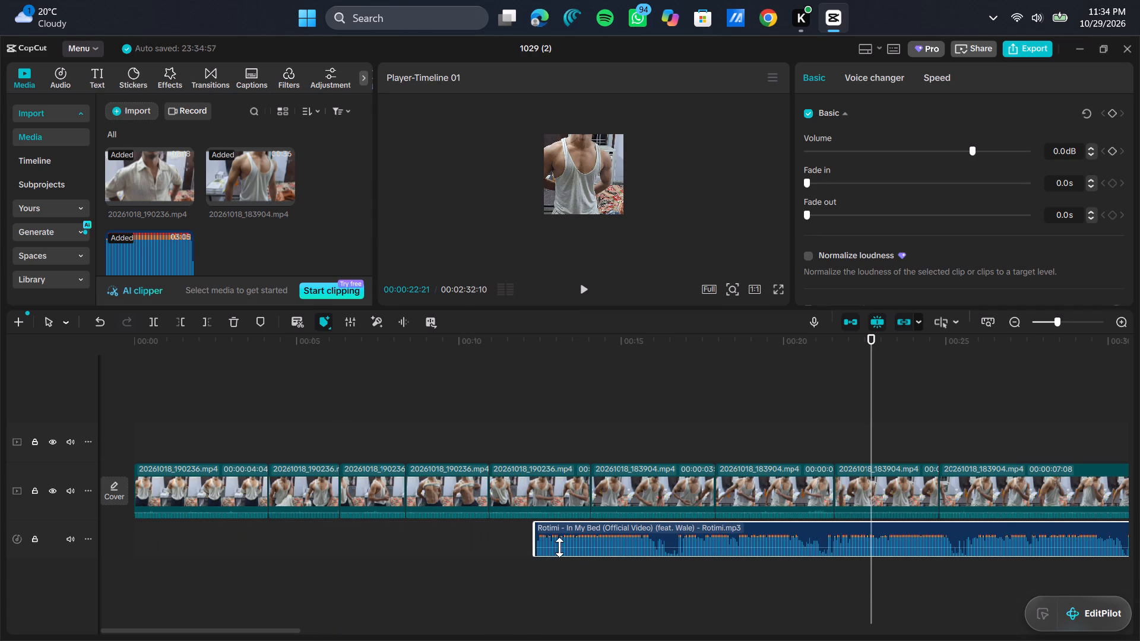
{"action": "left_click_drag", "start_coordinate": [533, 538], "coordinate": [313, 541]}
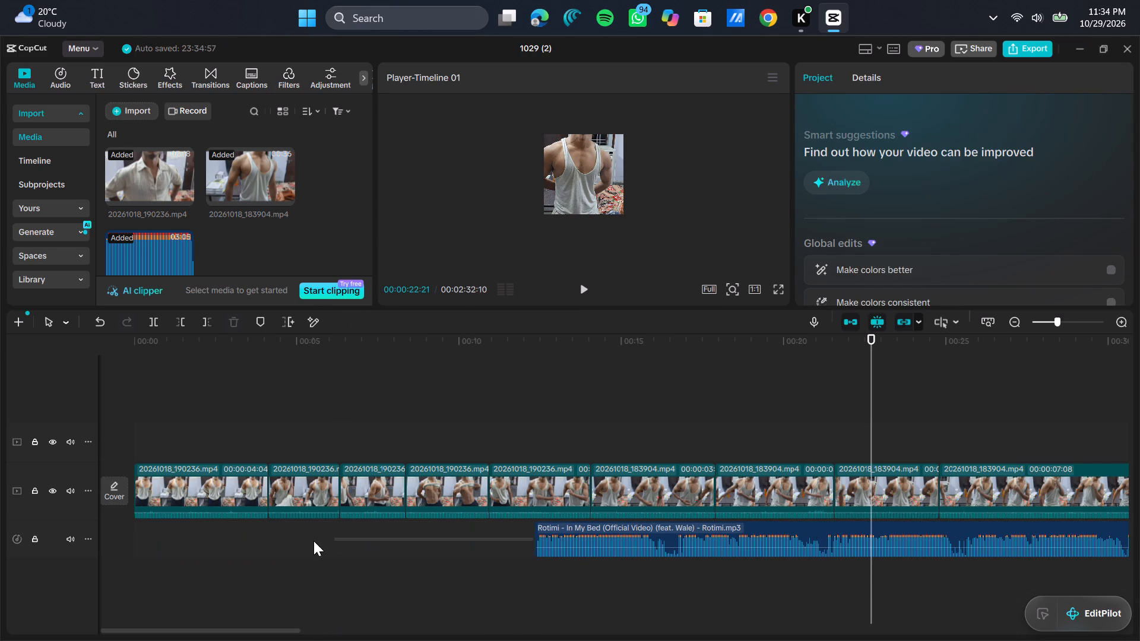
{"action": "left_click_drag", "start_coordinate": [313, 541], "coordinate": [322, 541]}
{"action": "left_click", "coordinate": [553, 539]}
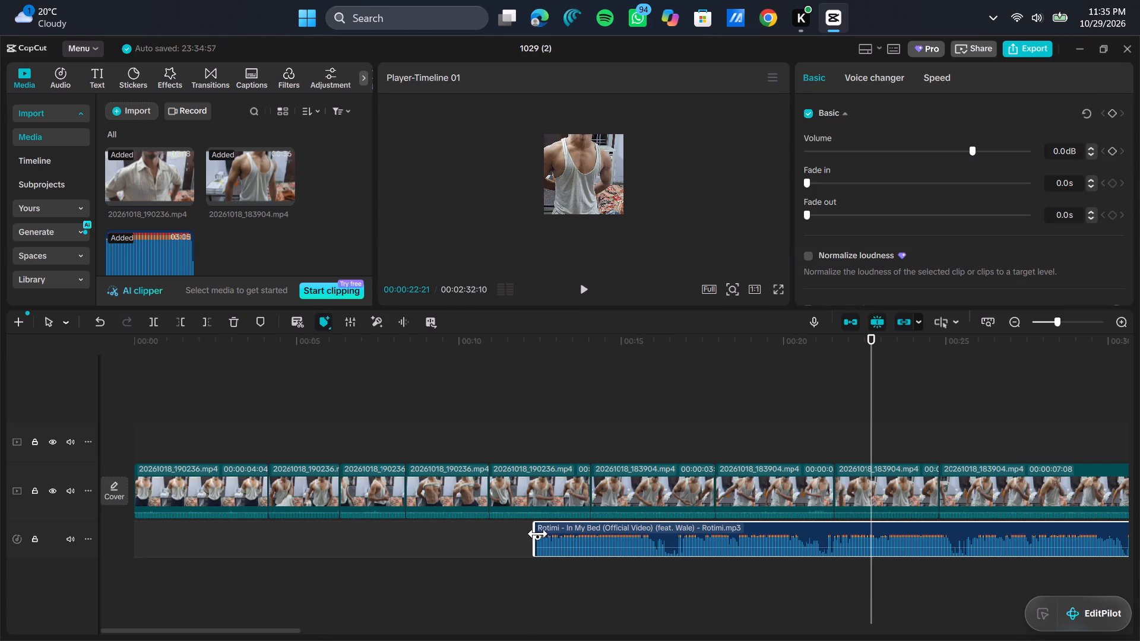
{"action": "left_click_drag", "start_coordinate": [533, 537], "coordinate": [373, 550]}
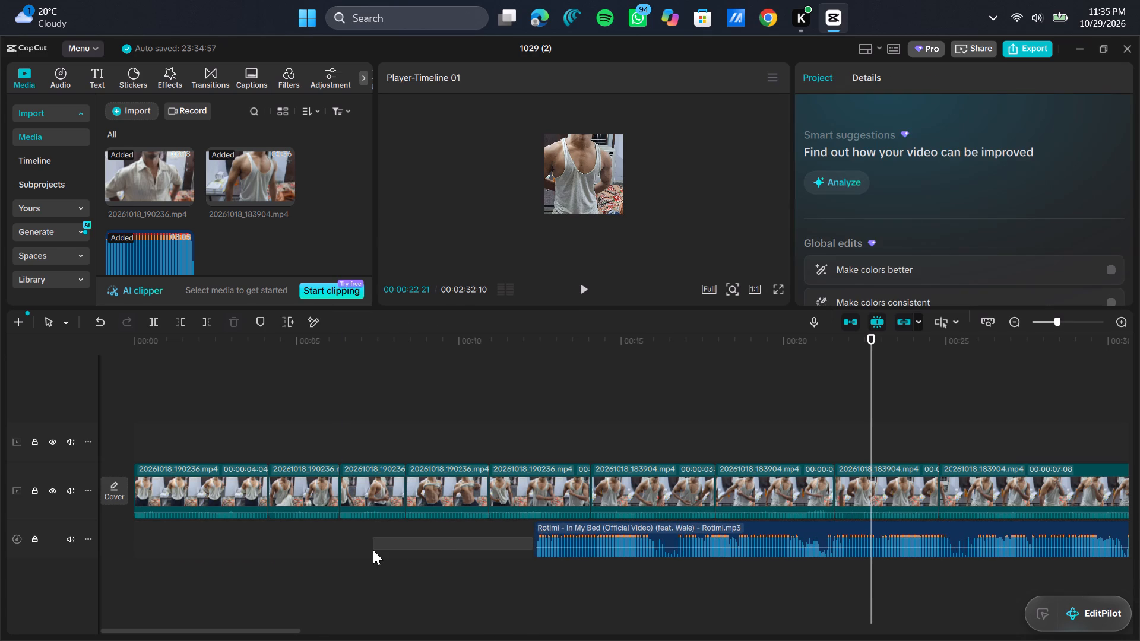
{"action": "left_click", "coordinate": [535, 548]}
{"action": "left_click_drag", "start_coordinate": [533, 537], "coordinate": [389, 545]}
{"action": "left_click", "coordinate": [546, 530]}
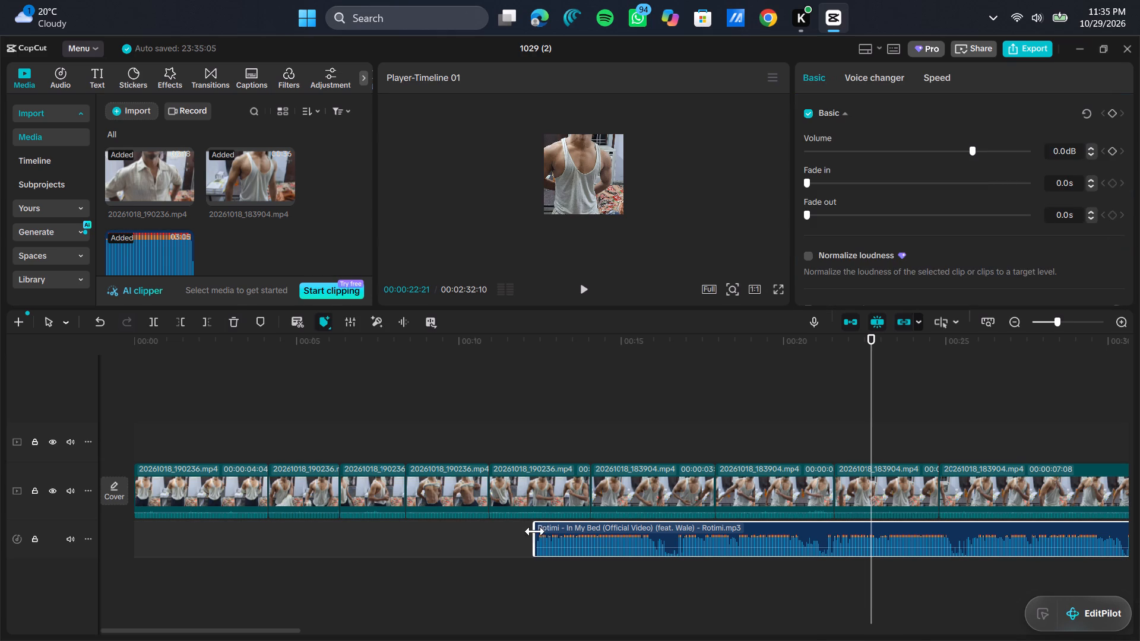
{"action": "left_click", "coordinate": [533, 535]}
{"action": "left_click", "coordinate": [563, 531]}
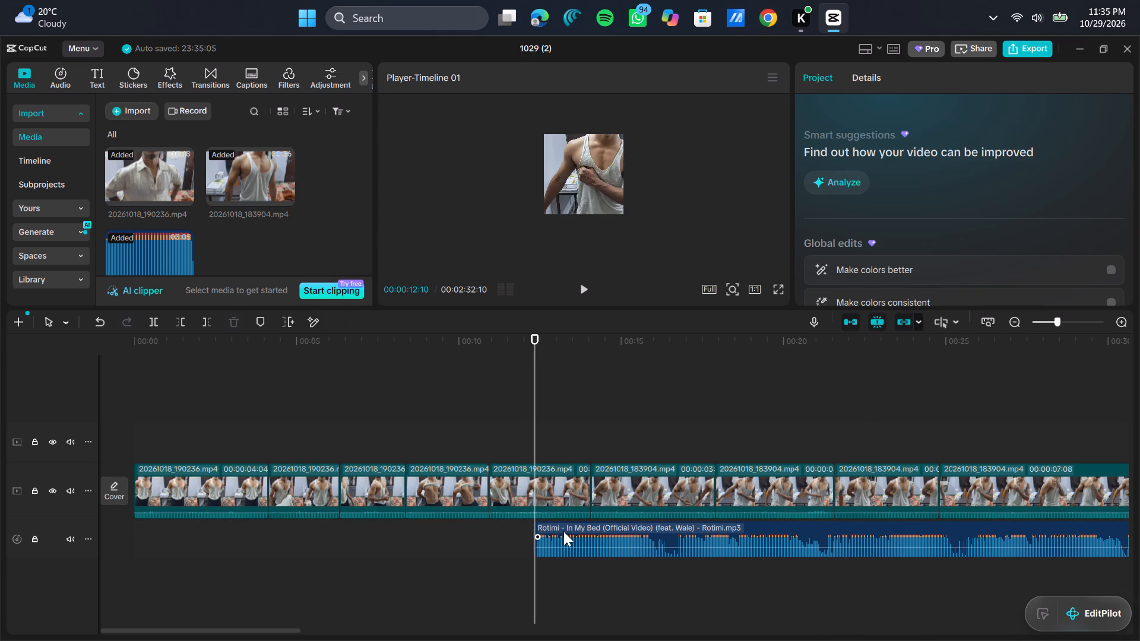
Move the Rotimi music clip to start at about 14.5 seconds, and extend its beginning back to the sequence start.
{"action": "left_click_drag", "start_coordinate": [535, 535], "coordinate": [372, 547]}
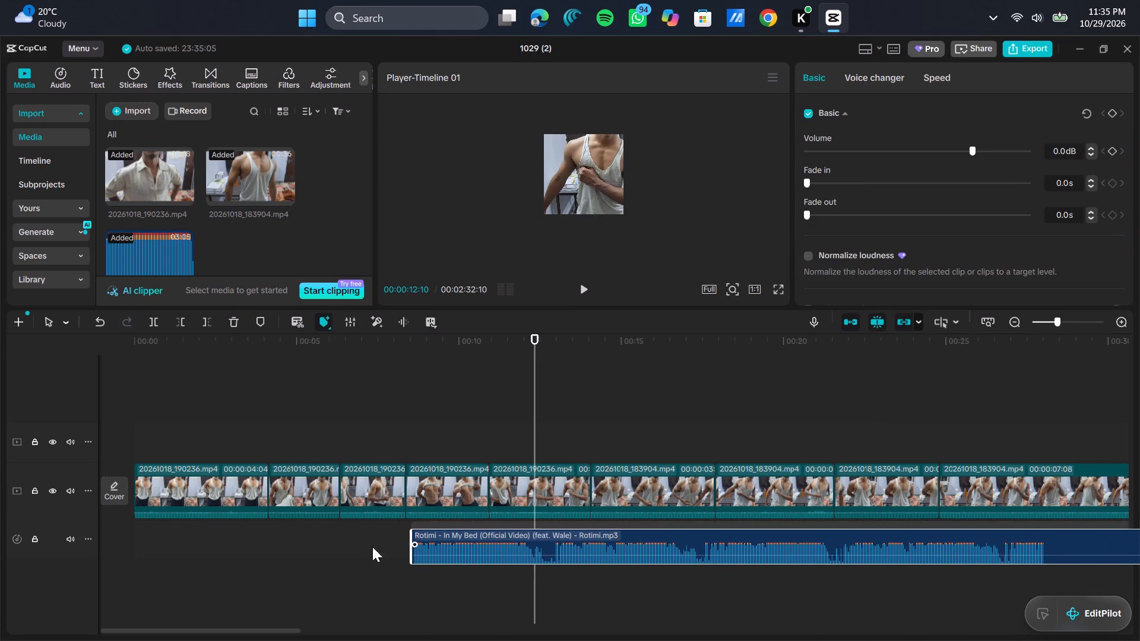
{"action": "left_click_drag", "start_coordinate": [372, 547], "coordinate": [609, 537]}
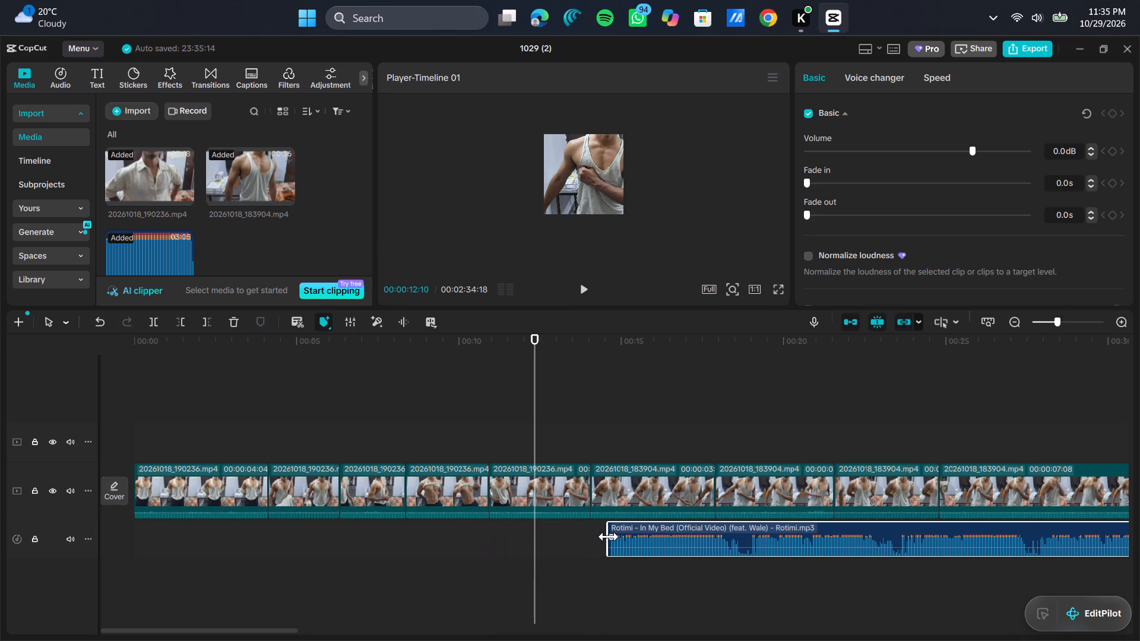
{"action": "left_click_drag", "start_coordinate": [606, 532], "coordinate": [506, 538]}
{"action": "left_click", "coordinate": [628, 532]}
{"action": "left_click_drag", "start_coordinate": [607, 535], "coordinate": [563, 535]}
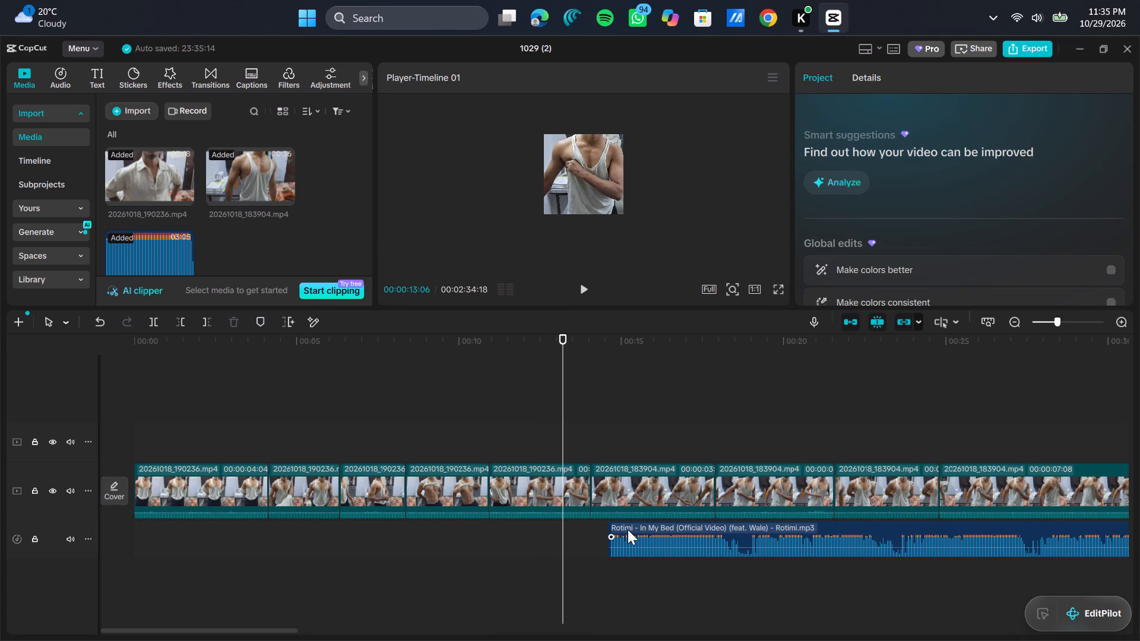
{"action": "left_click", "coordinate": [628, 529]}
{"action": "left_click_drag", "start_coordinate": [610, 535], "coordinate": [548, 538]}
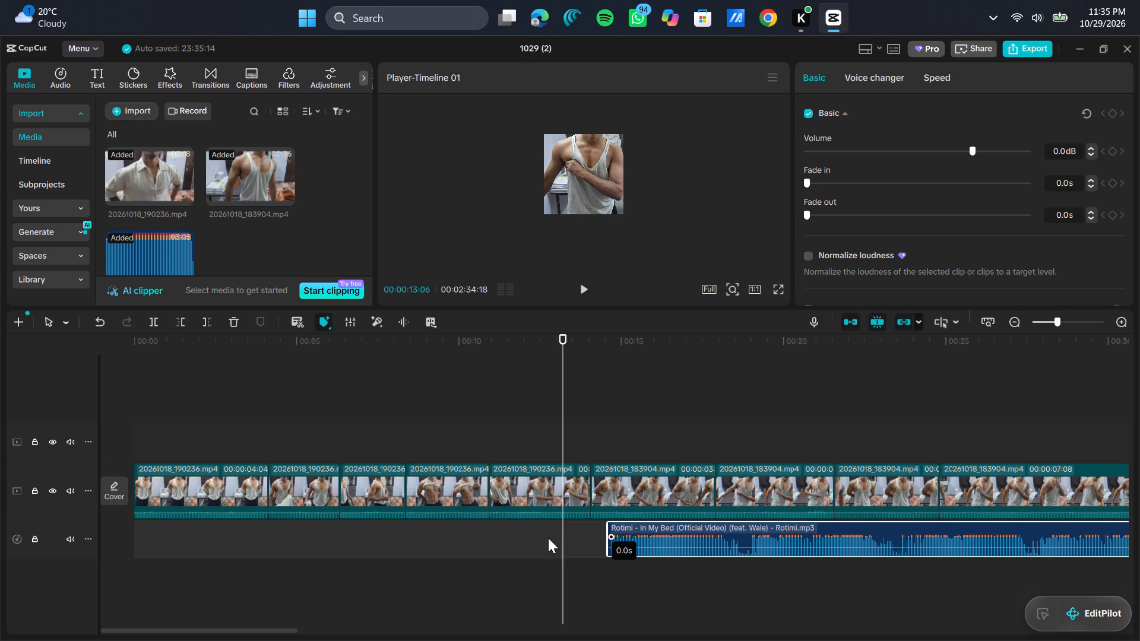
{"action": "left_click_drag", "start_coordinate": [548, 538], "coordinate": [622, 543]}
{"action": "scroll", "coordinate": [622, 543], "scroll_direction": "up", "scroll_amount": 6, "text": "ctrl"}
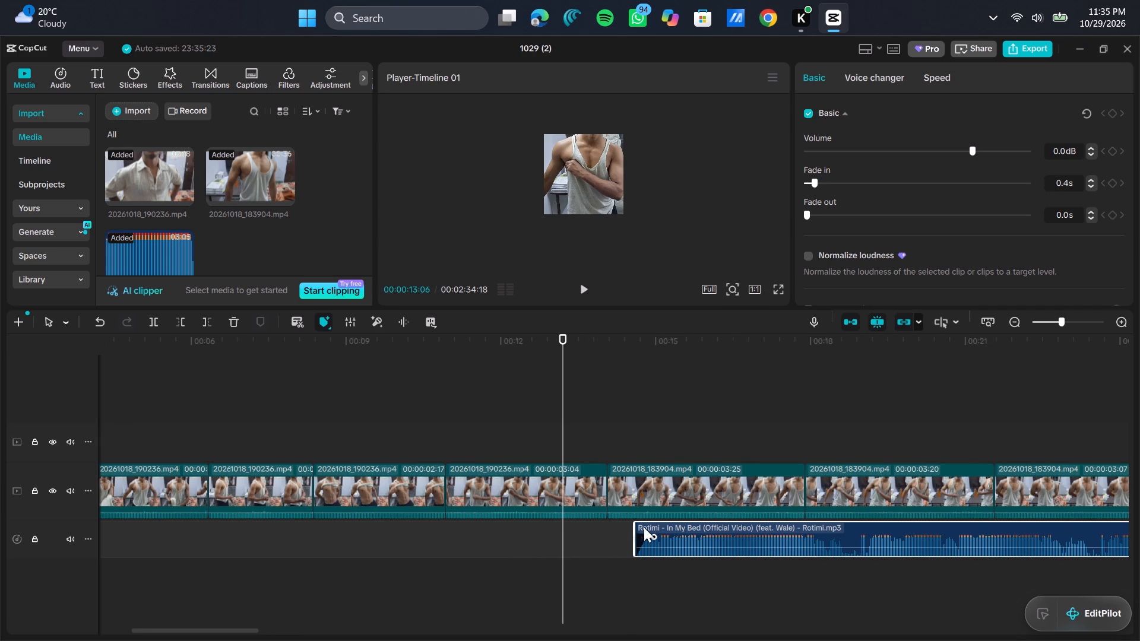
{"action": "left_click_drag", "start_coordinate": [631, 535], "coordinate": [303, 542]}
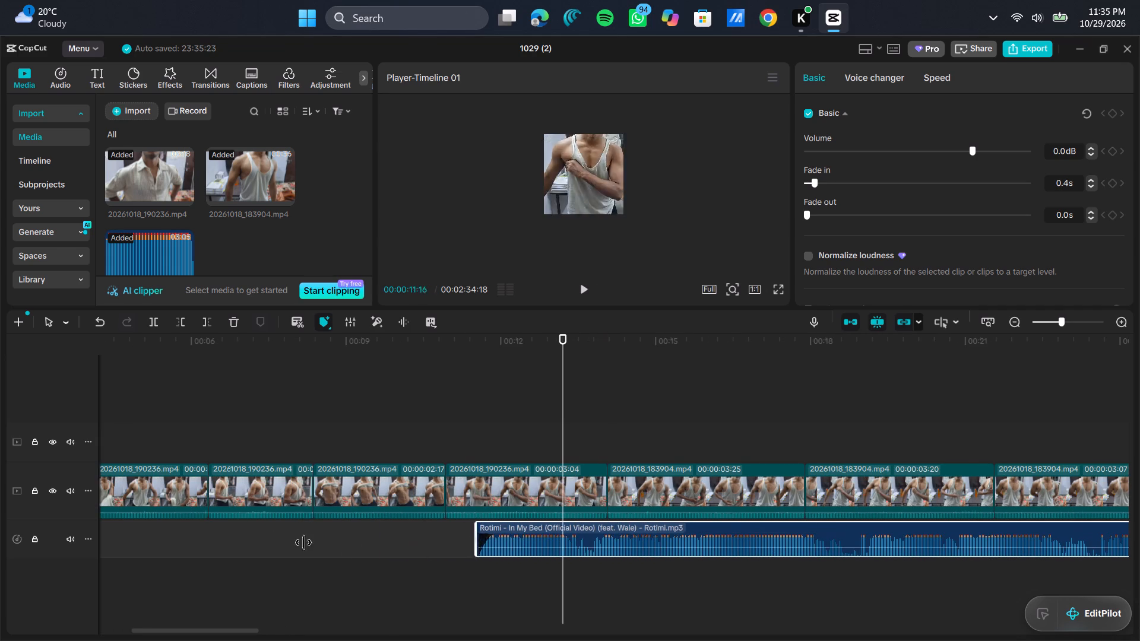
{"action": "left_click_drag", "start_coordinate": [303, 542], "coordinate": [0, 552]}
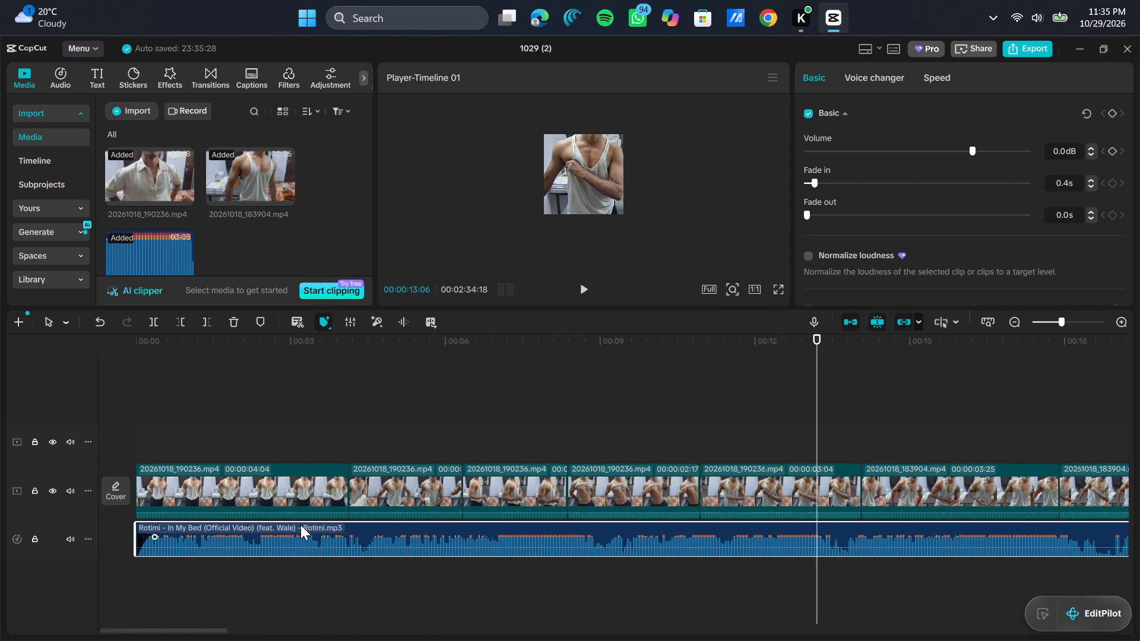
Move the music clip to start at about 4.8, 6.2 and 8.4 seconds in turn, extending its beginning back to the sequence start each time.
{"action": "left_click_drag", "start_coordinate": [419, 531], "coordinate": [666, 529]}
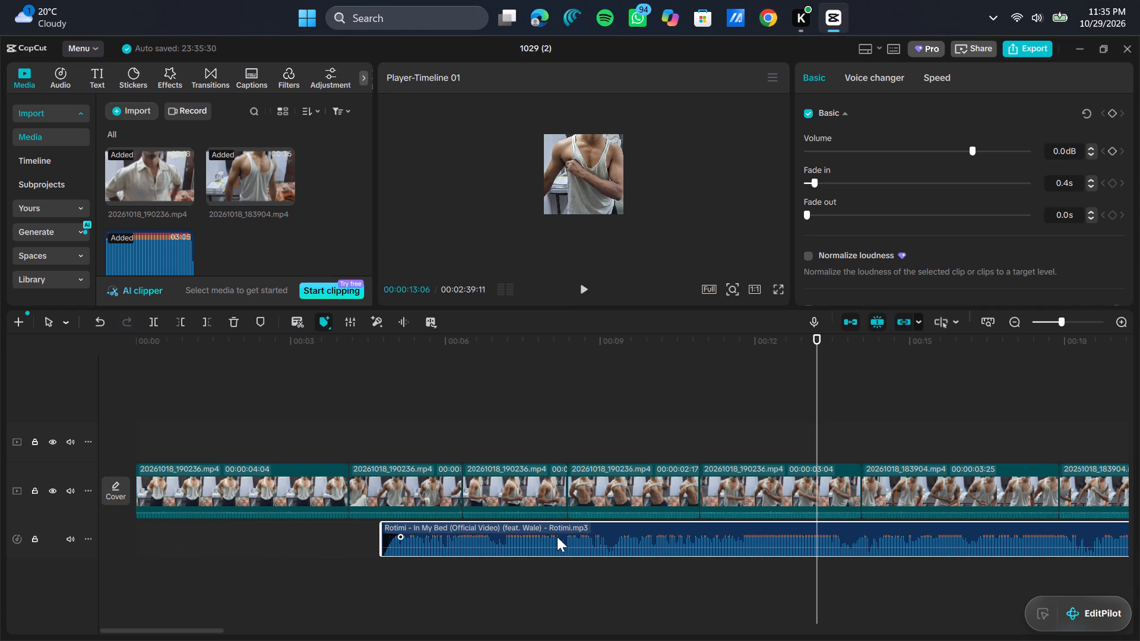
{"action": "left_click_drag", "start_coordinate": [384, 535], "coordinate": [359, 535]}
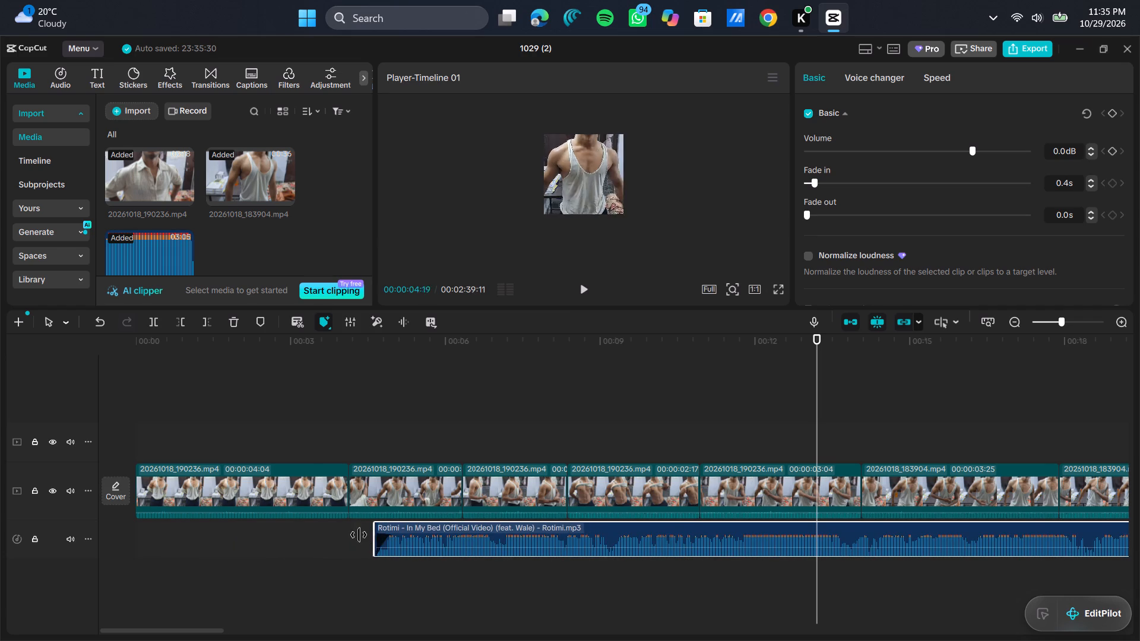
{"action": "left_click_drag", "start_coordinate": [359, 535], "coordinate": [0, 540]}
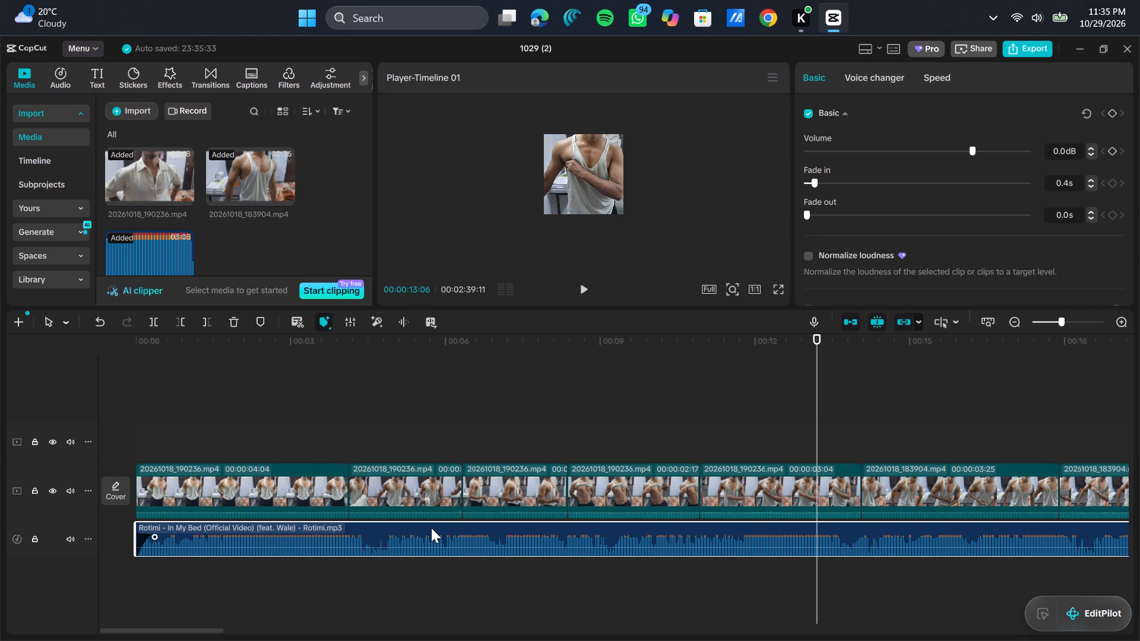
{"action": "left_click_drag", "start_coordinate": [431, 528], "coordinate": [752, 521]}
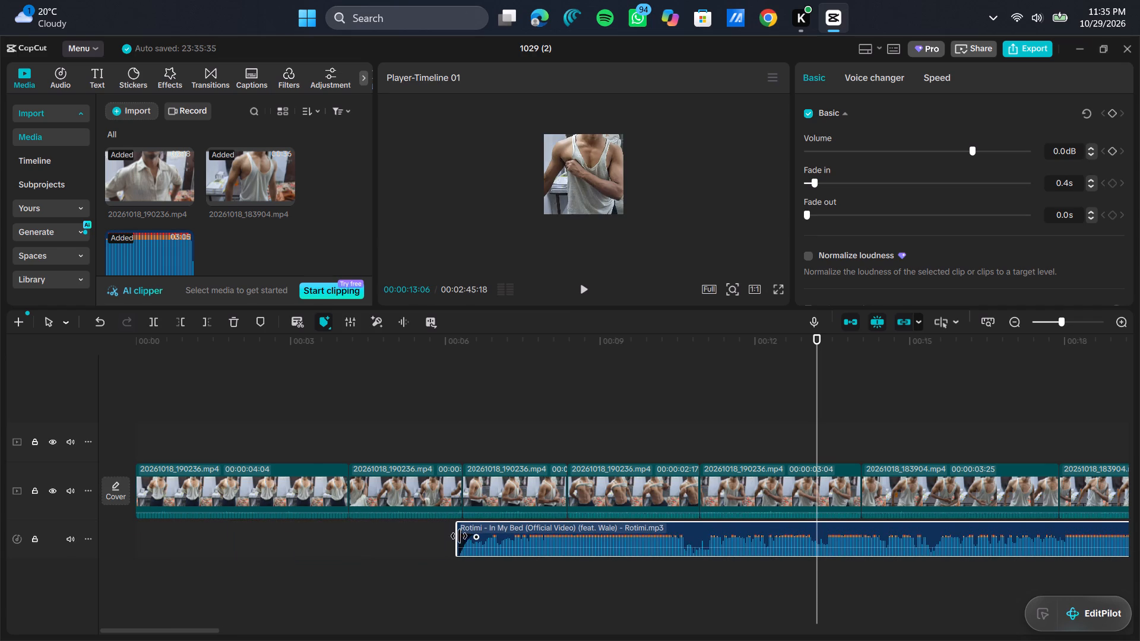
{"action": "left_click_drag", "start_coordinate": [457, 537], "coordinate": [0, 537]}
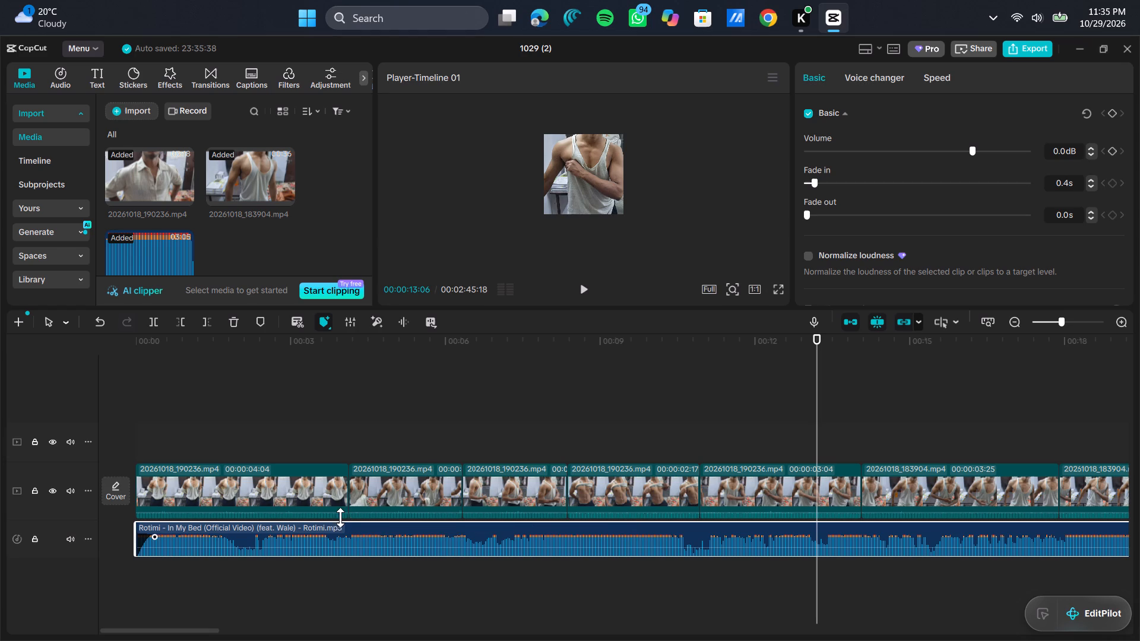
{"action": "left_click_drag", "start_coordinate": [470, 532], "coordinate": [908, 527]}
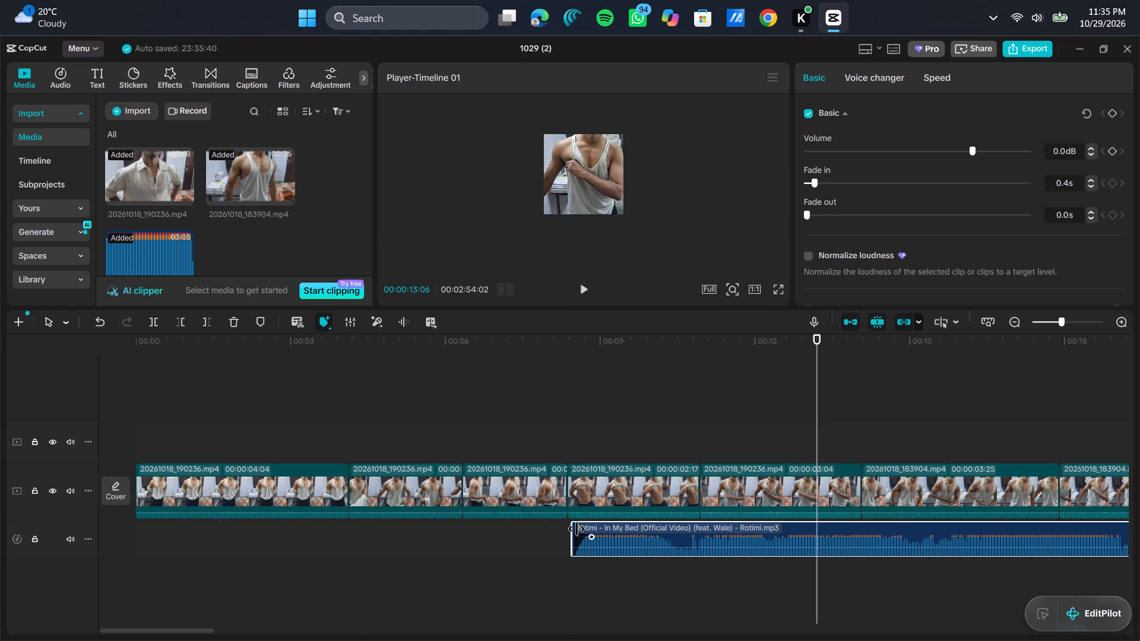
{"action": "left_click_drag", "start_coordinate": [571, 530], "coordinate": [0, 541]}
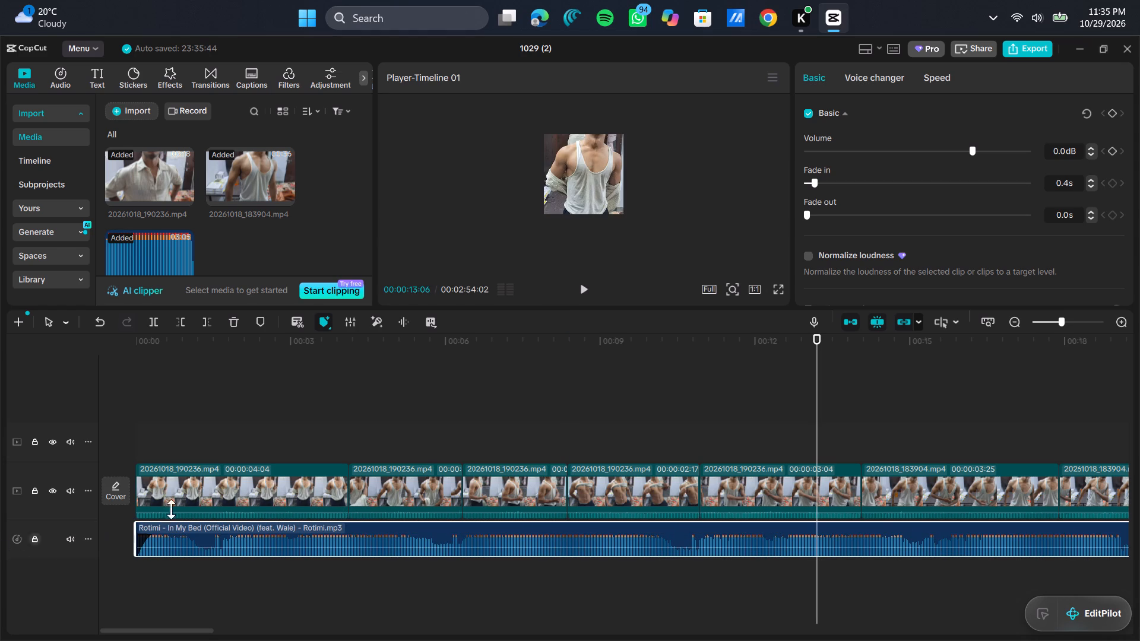
Delete the music clip and replace it with a fresh copy of the Rotimi track from the project media, placed at the sequence start.
{"action": "left_click", "coordinate": [230, 320]}
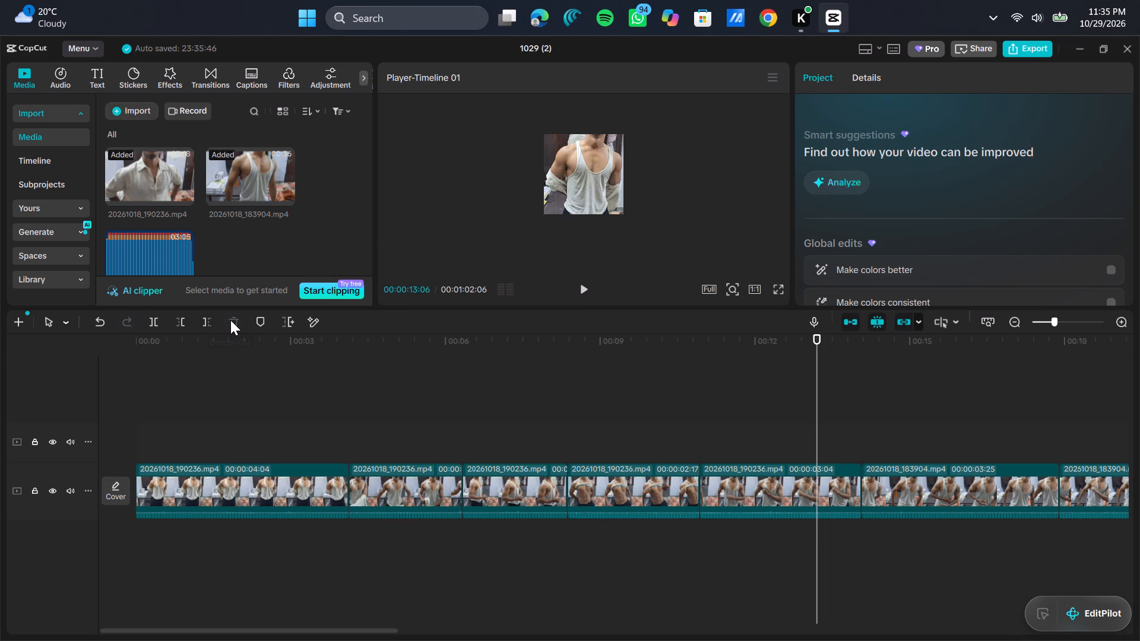
{"action": "left_click", "coordinate": [202, 379]}
{"action": "left_click_drag", "start_coordinate": [202, 379], "coordinate": [87, 388]}
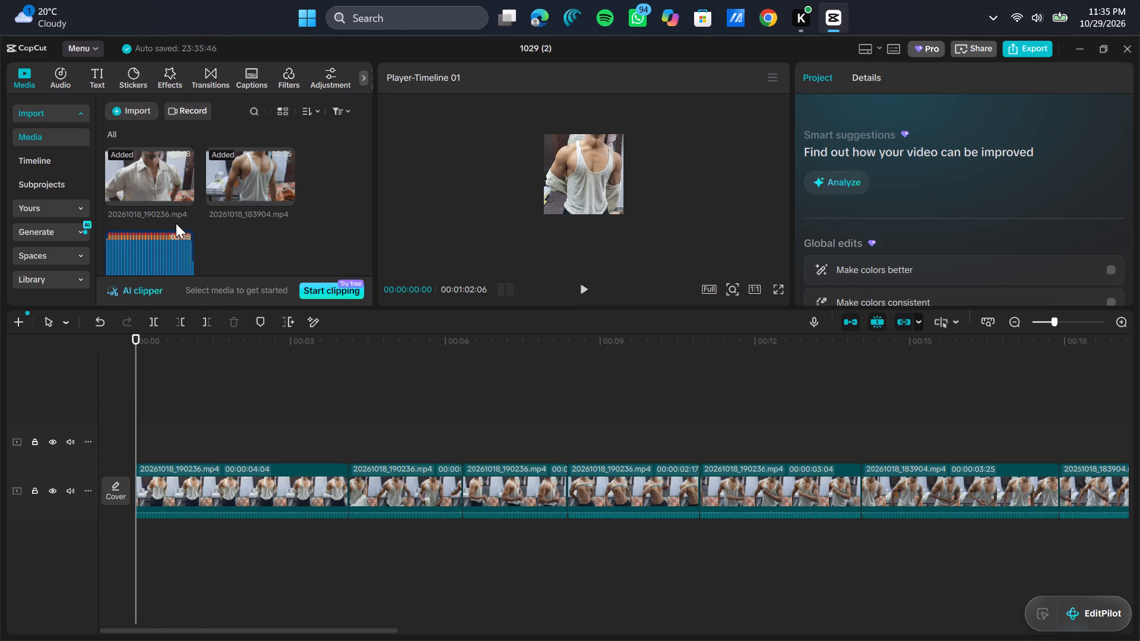
{"action": "scroll", "coordinate": [176, 223], "scroll_direction": "down", "scroll_amount": 2}
{"action": "left_click", "coordinate": [184, 238]}
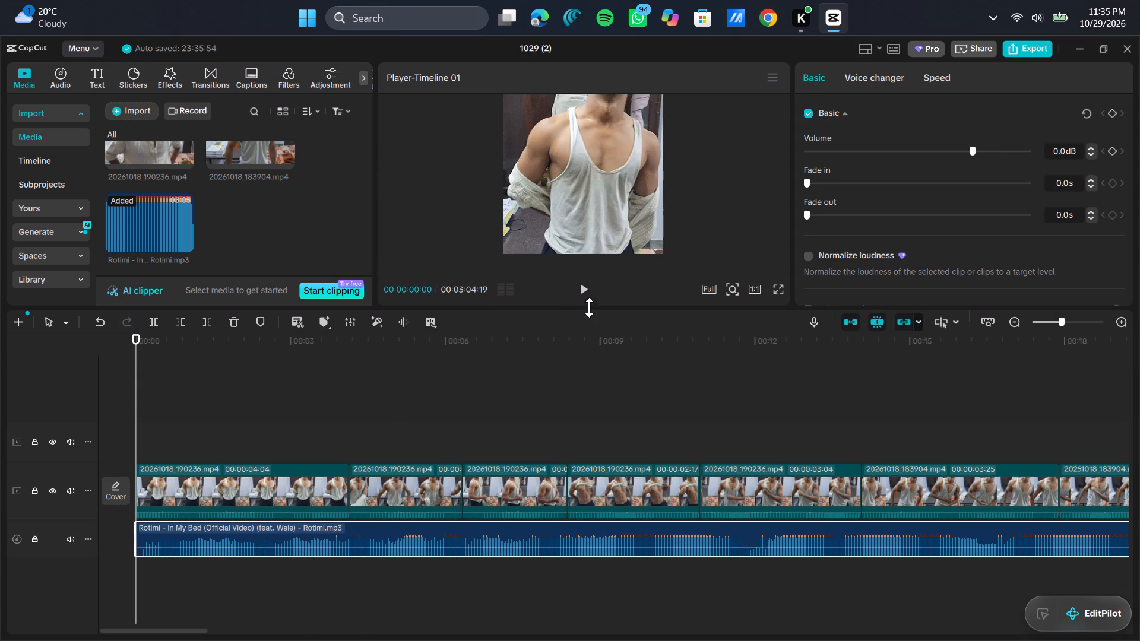
Play the sequence from the start to about 9 seconds, and replay it from about 6.5 seconds to find the song's entry point.
{"action": "left_click", "coordinate": [586, 288]}
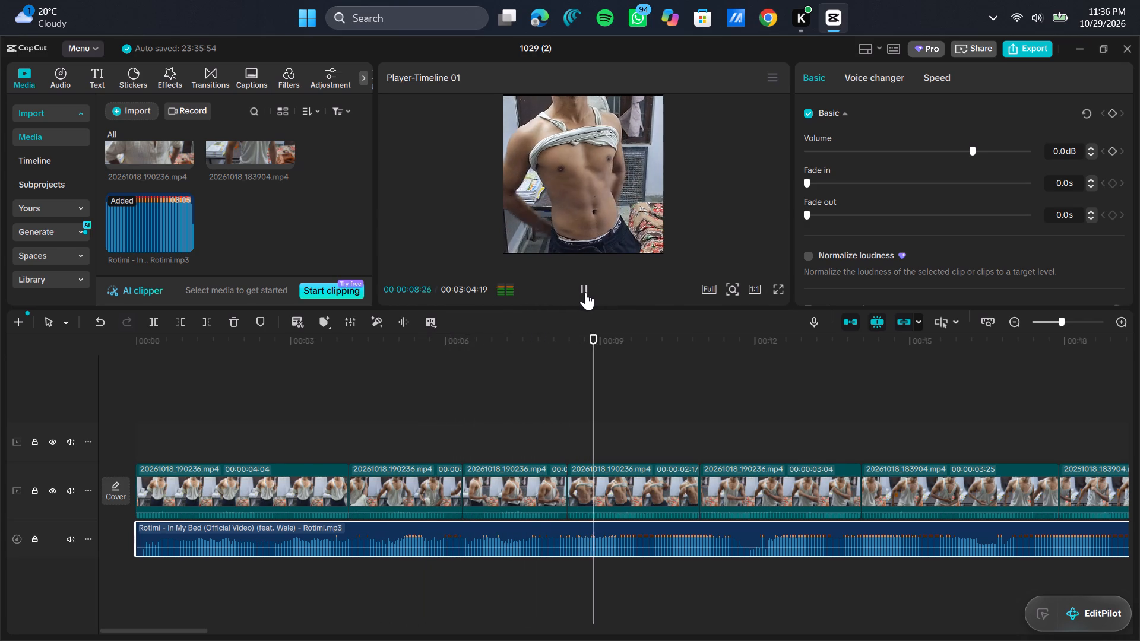
{"action": "left_click", "coordinate": [585, 292]}
{"action": "scroll", "coordinate": [585, 292], "scroll_direction": "up", "scroll_amount": 1}
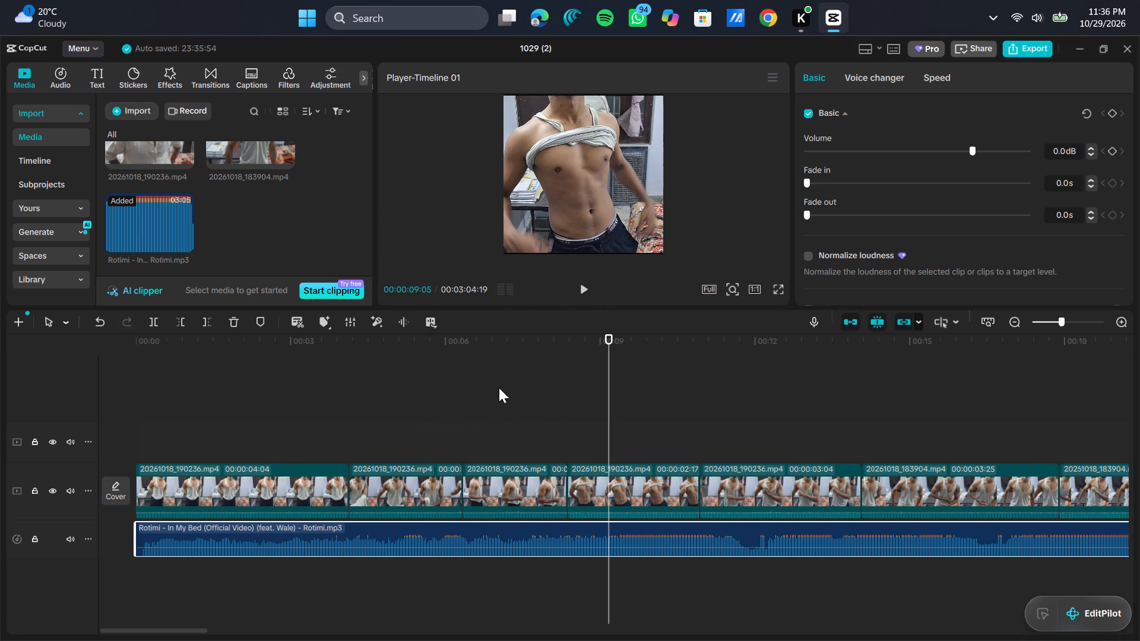
{"action": "left_click", "coordinate": [503, 427]}
{"action": "right_click", "coordinate": [503, 427]}
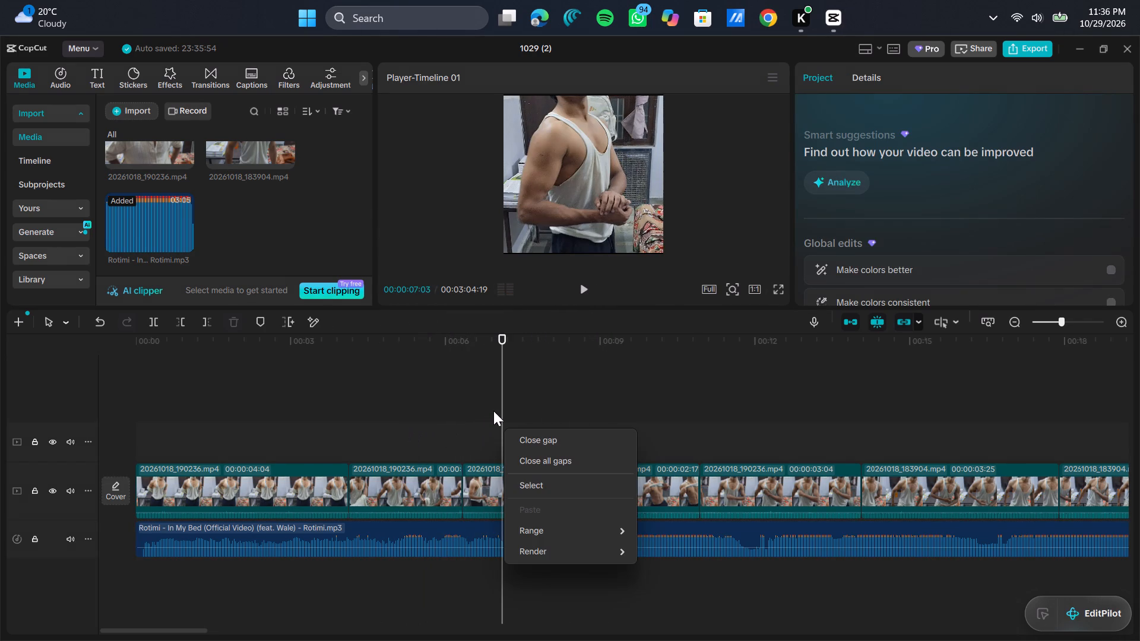
{"action": "left_click", "coordinate": [502, 399]}
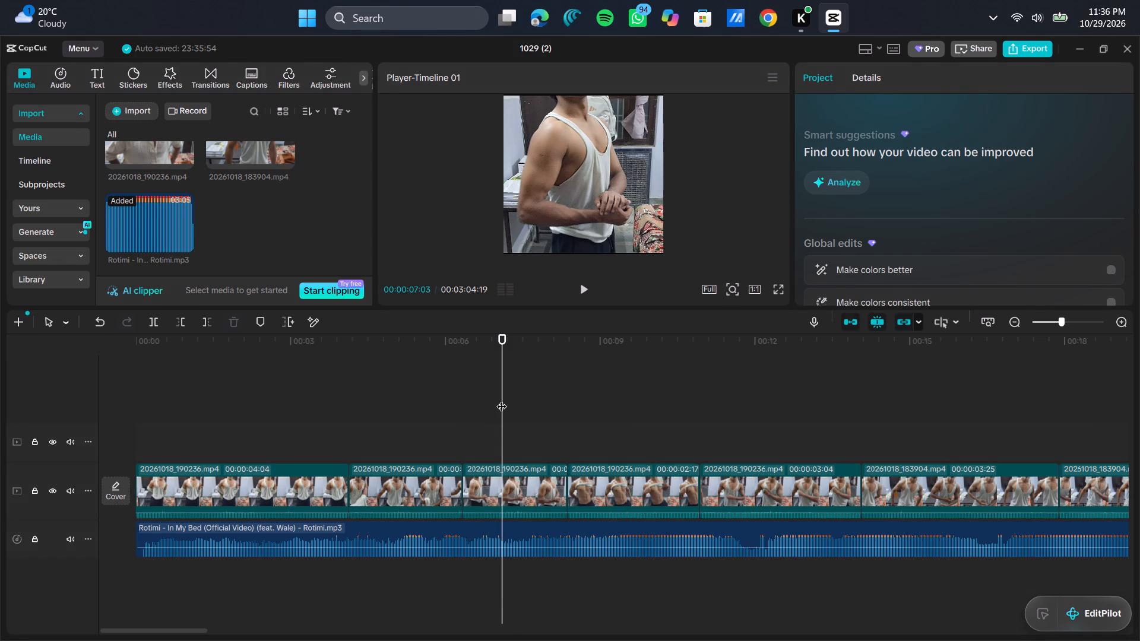
{"action": "left_click_drag", "start_coordinate": [502, 399], "coordinate": [469, 402]}
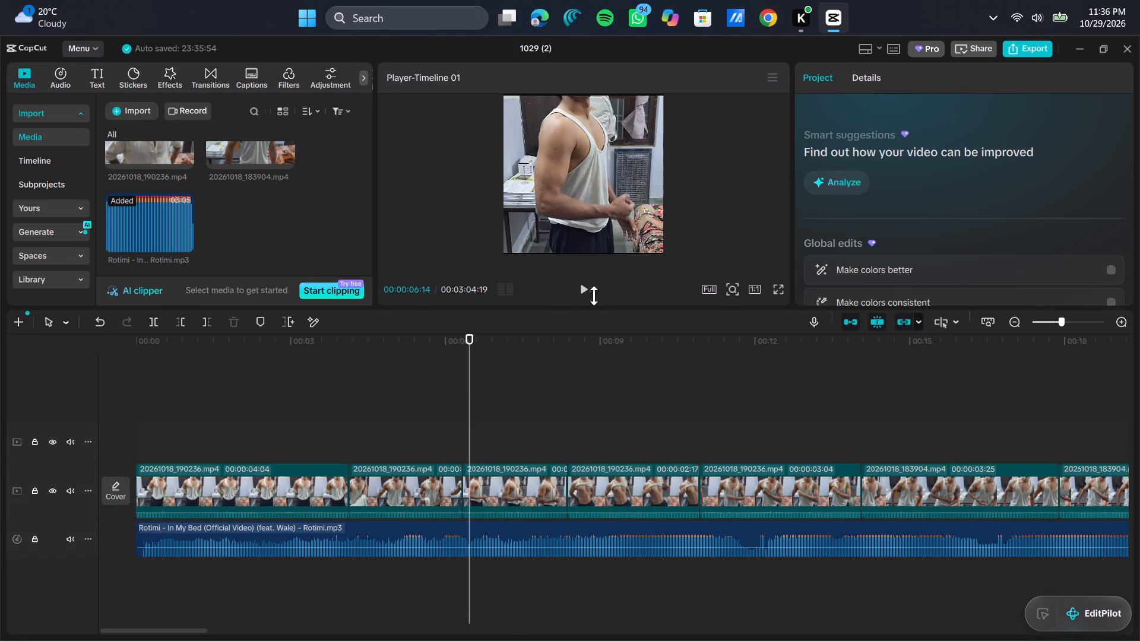
{"action": "left_click", "coordinate": [587, 293]}
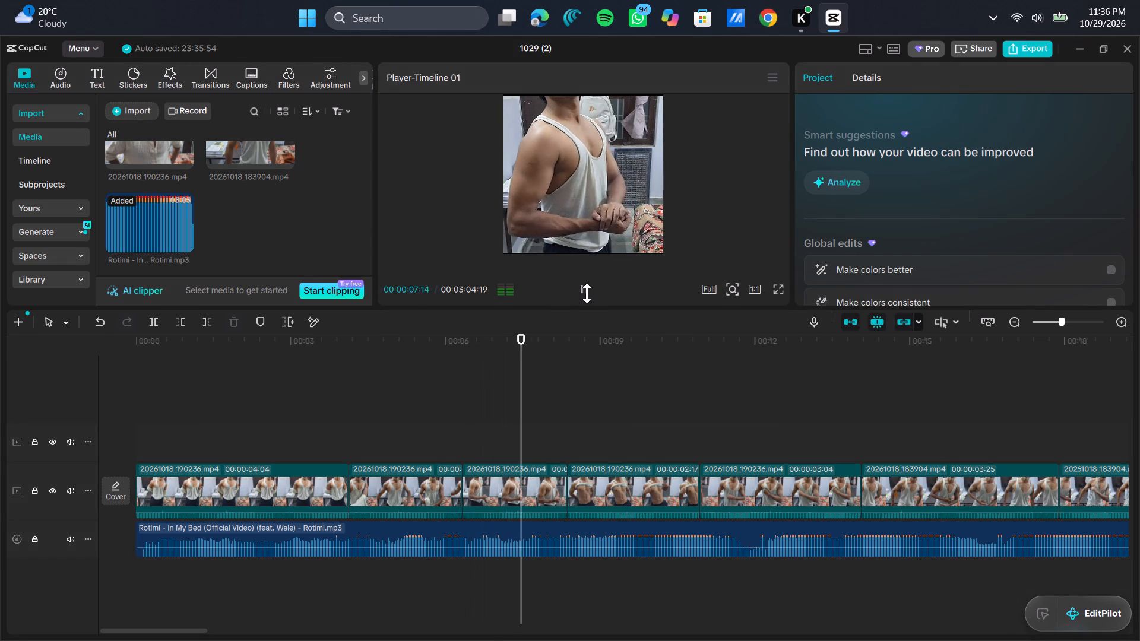
{"action": "left_click", "coordinate": [587, 293]}
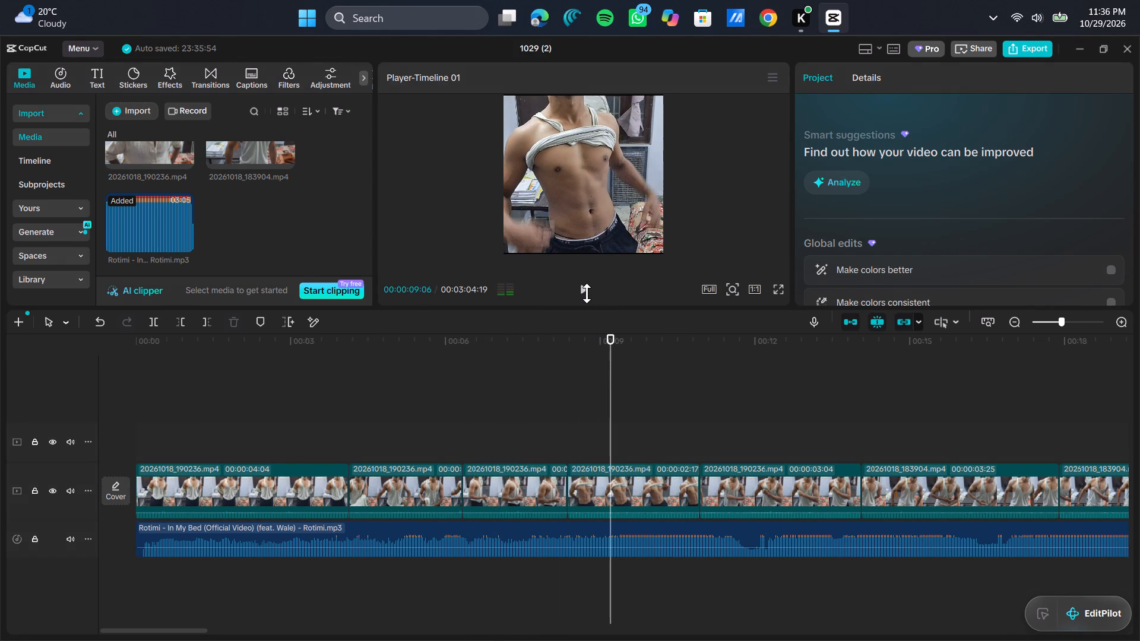
Trim off the music clip's opening up to 00:00:08:03, and move the remaining clip to the sequence start.
{"action": "left_click_drag", "start_coordinate": [610, 370], "coordinate": [549, 372]}
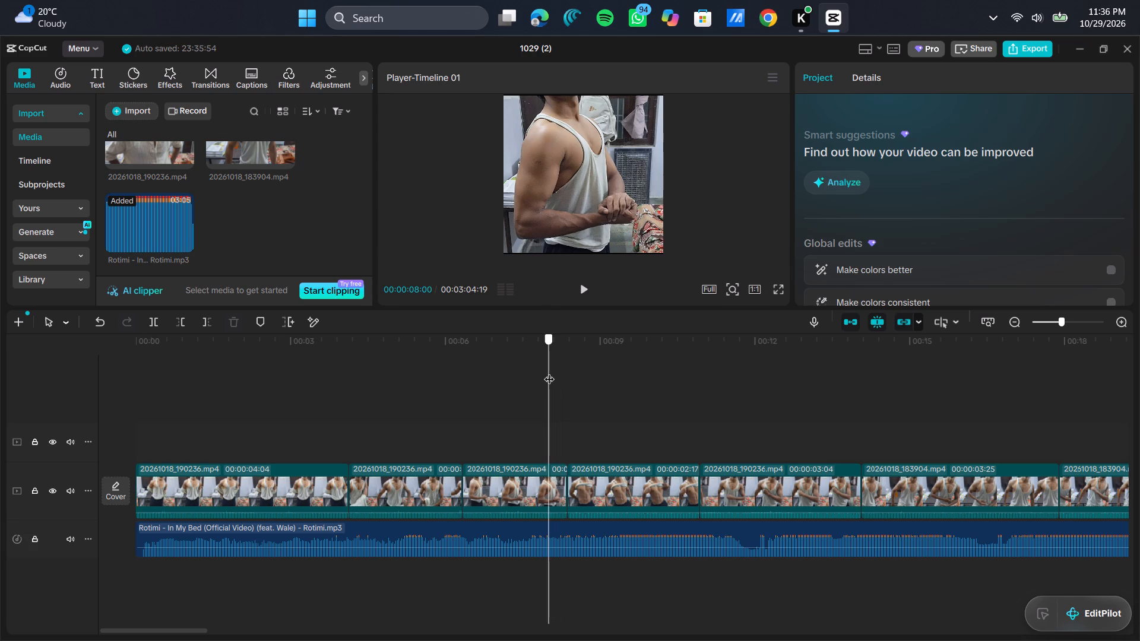
{"action": "left_click_drag", "start_coordinate": [549, 372], "coordinate": [554, 372]}
{"action": "left_click", "coordinate": [454, 526]}
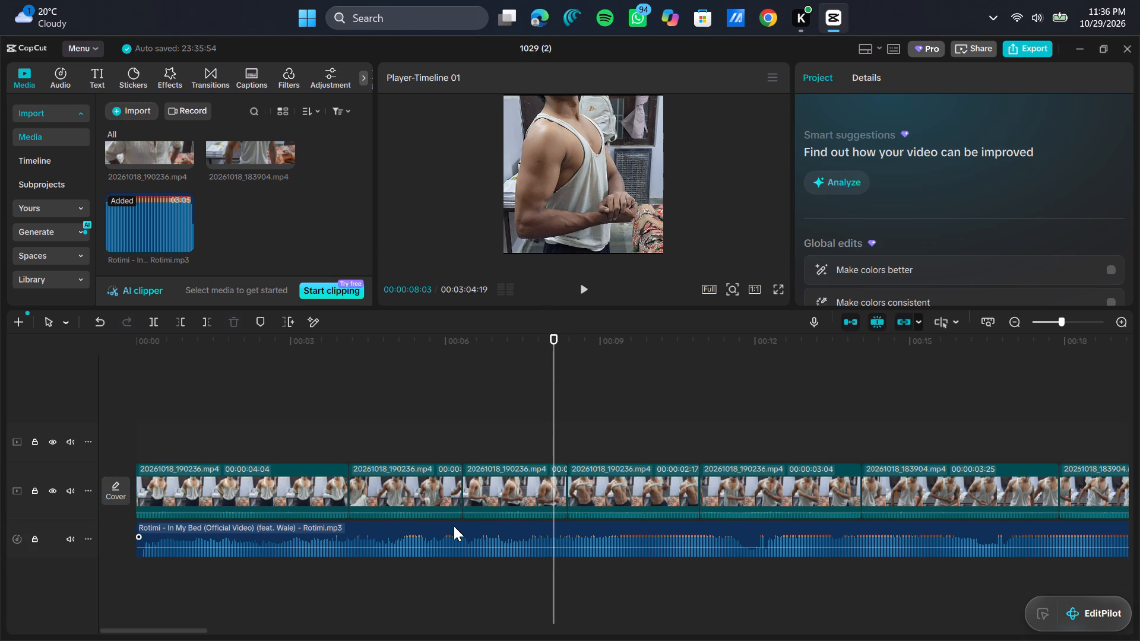
{"action": "left_click", "coordinate": [181, 323]}
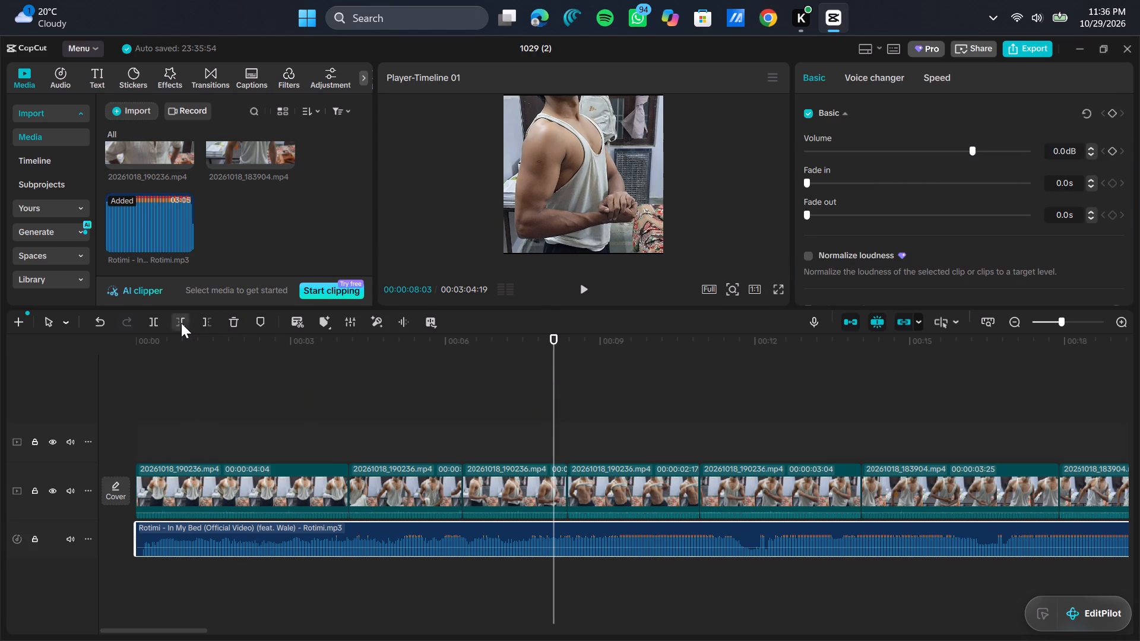
{"action": "left_click_drag", "start_coordinate": [746, 535], "coordinate": [415, 533]}
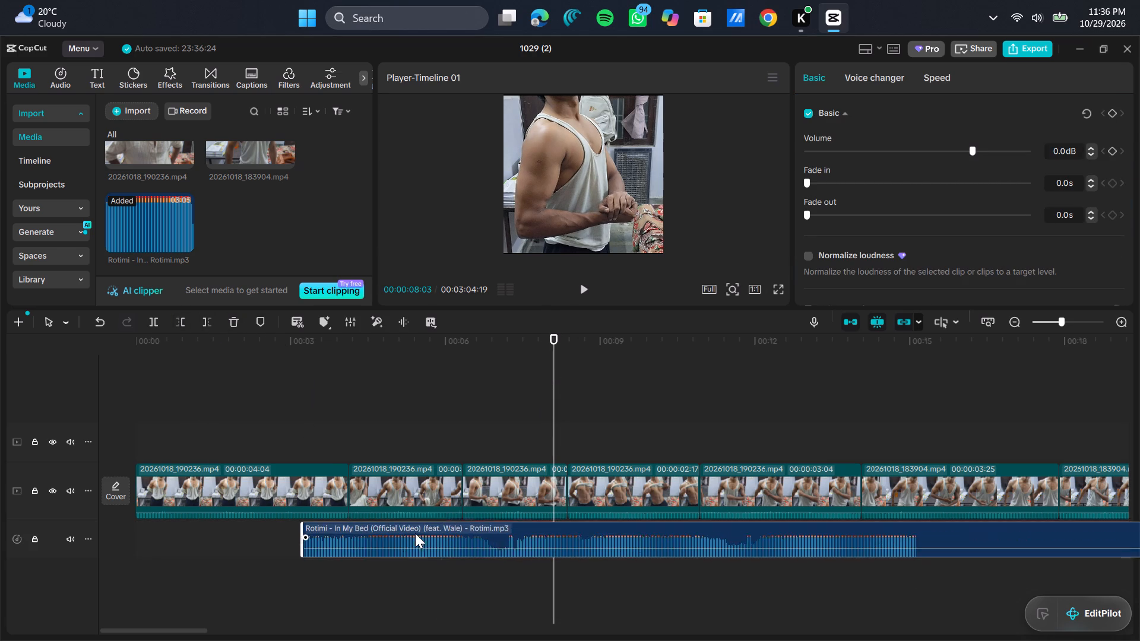
{"action": "left_click_drag", "start_coordinate": [415, 533], "coordinate": [265, 539]}
Play the sequence from the start to check the trimmed music against the first cuts.
{"action": "left_click", "coordinate": [185, 420]}
{"action": "left_click_drag", "start_coordinate": [185, 420], "coordinate": [0, 462]}
{"action": "left_click", "coordinate": [587, 290]}
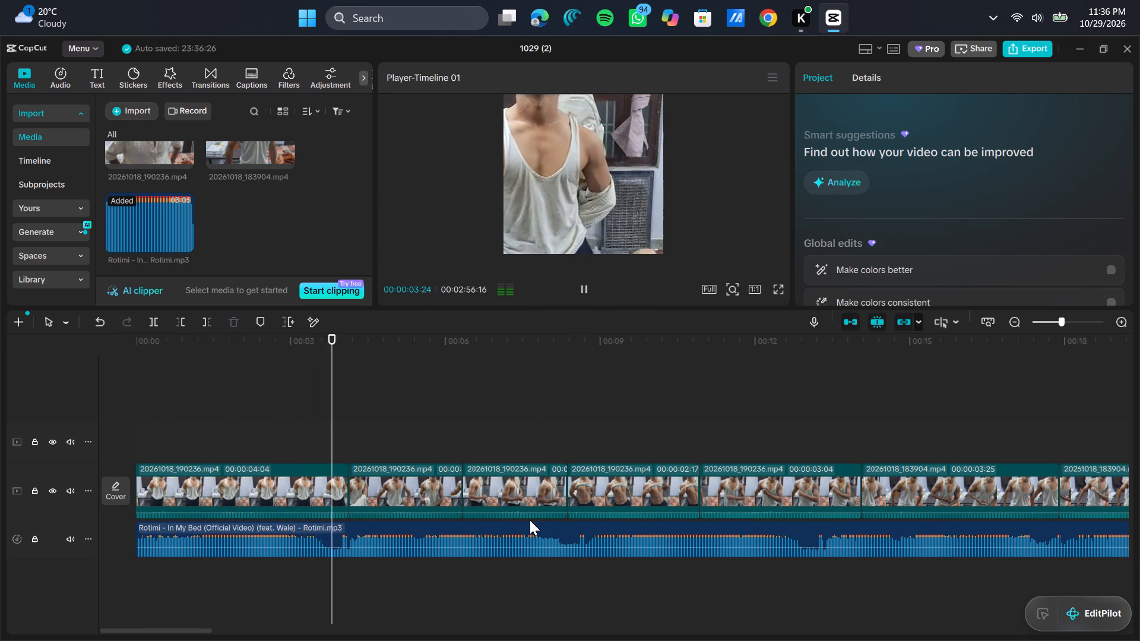
Stop playback, move the music clip to start at about 1 second, and extend its beginning back to the sequence start.
{"action": "left_click_drag", "start_coordinate": [530, 520], "coordinate": [593, 519]}
{"action": "left_click_drag", "start_coordinate": [560, 532], "coordinate": [606, 532]}
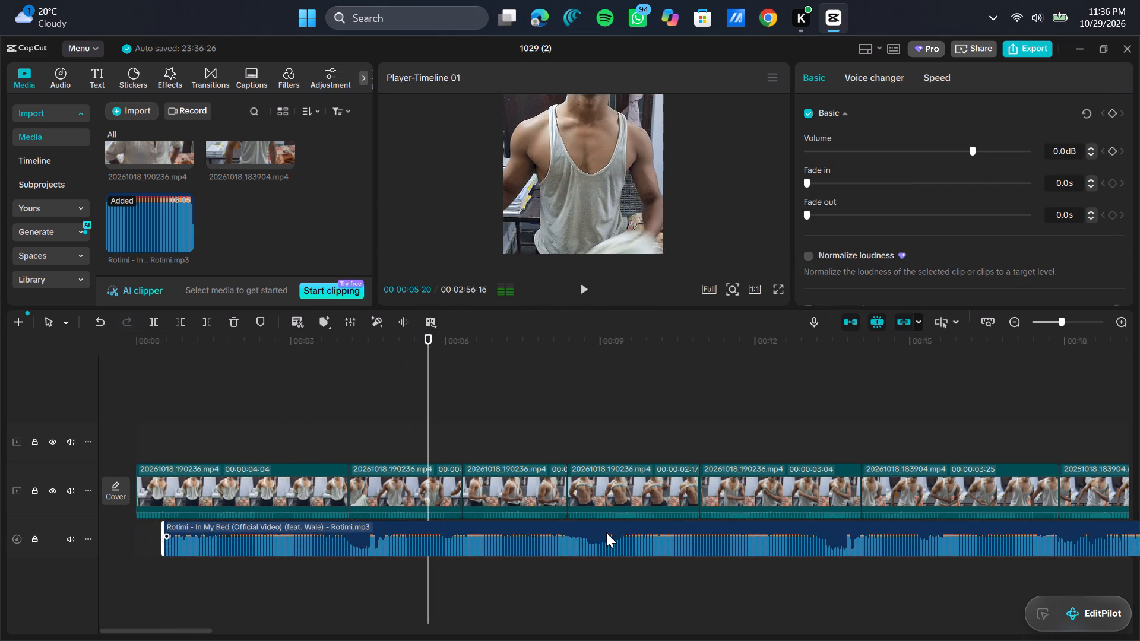
{"action": "left_click_drag", "start_coordinate": [606, 532], "coordinate": [610, 531]}
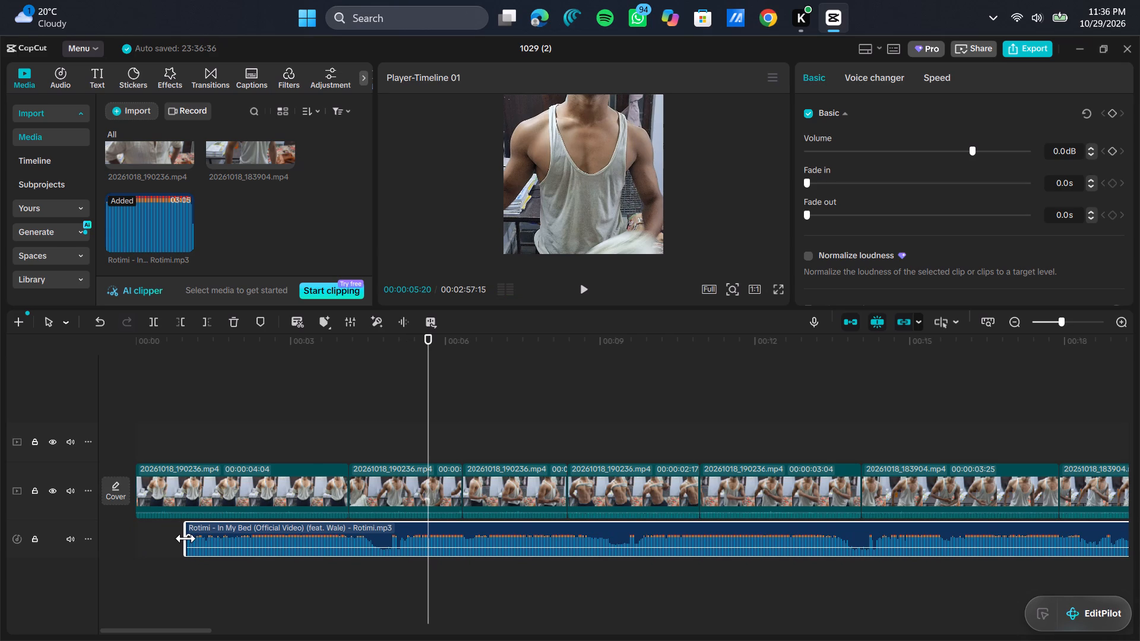
{"action": "left_click_drag", "start_coordinate": [183, 544], "coordinate": [47, 539]}
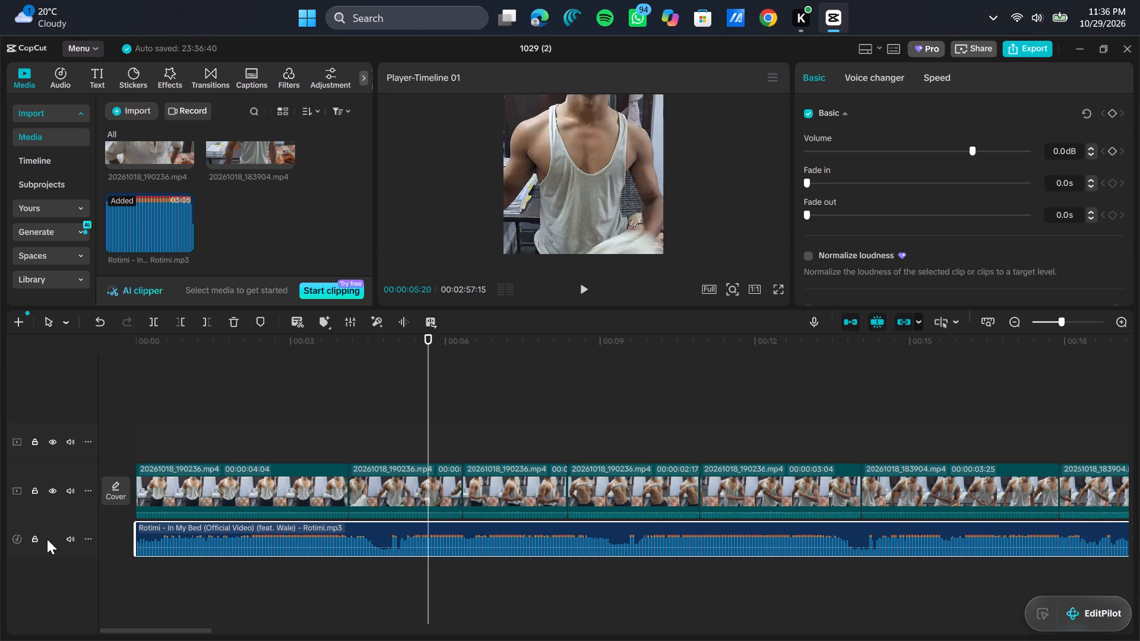
Play the sequence from the start for about 2 seconds to check the music's opening.
{"action": "left_click", "coordinate": [129, 428]}
{"action": "left_click", "coordinate": [159, 422]}
{"action": "left_click_drag", "start_coordinate": [159, 422], "coordinate": [63, 450]}
{"action": "left_click", "coordinate": [585, 287]}
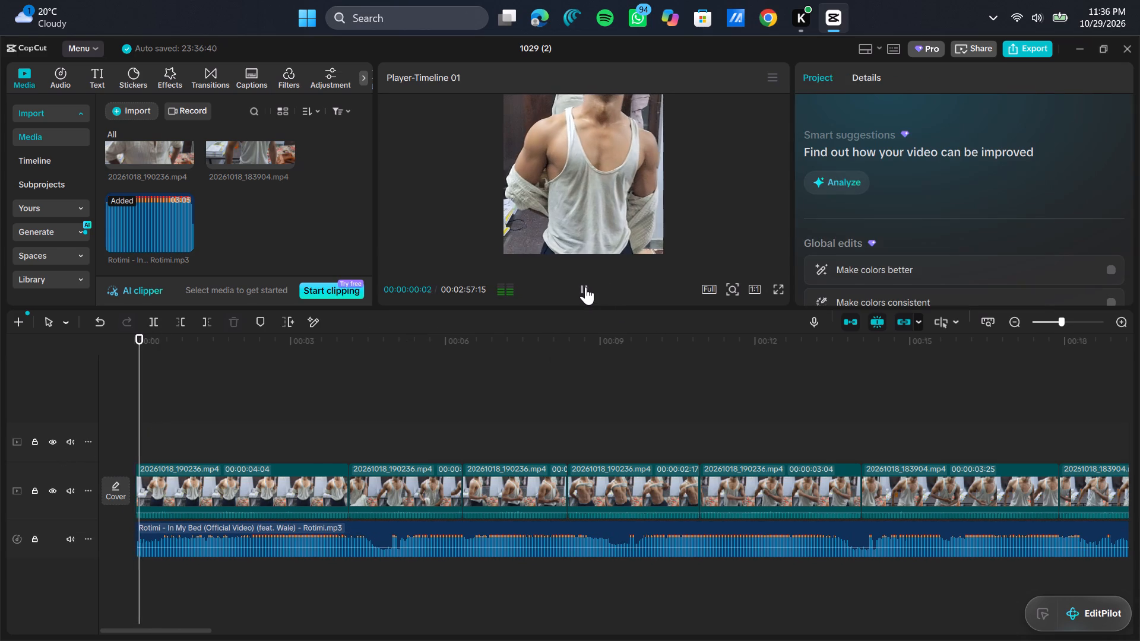
{"action": "left_click", "coordinate": [585, 287]}
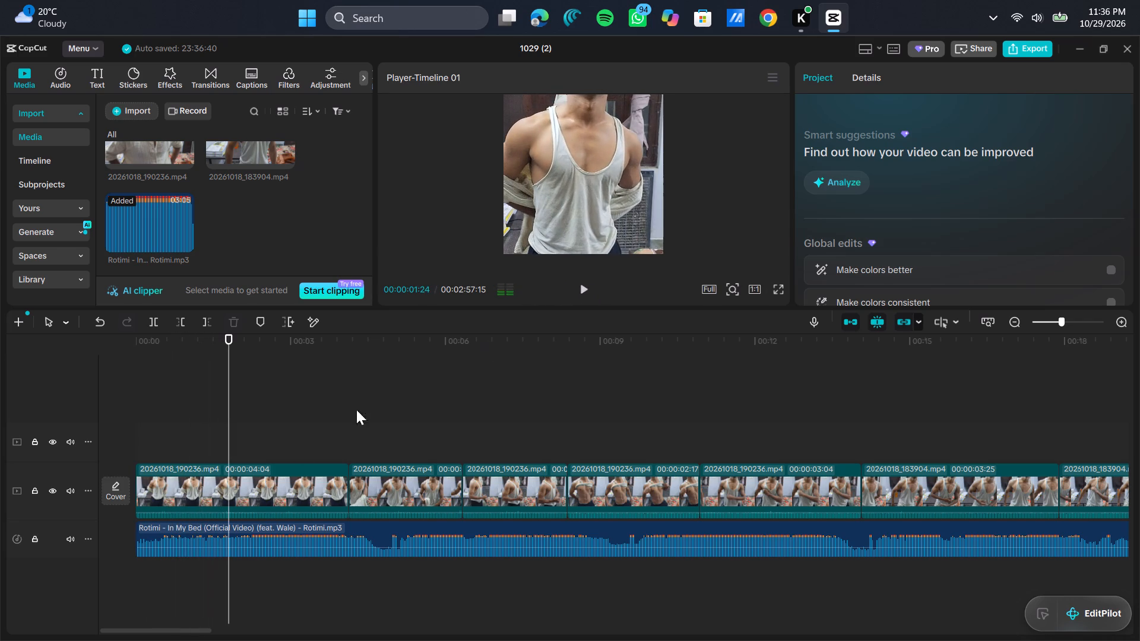
Trim about 8 frames off the beginning of the Rotimi music clip.
{"action": "left_click", "coordinate": [138, 537]}
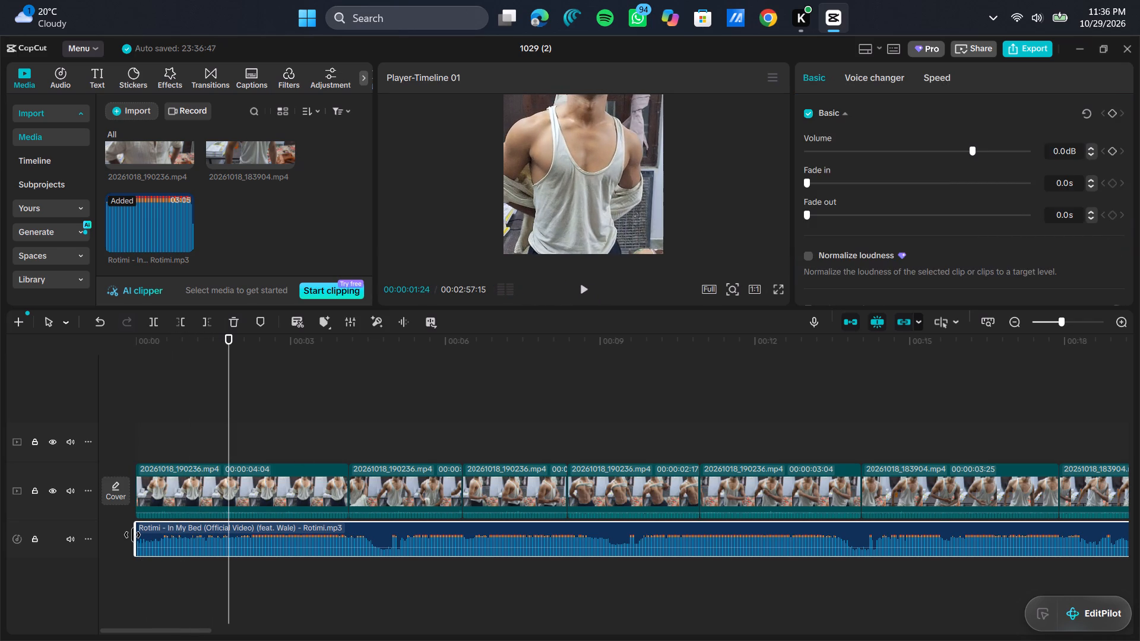
{"action": "left_click_drag", "start_coordinate": [132, 535], "coordinate": [147, 537]}
{"action": "left_click_drag", "start_coordinate": [132, 534], "coordinate": [141, 533]}
{"action": "left_click_drag", "start_coordinate": [136, 531], "coordinate": [150, 531]}
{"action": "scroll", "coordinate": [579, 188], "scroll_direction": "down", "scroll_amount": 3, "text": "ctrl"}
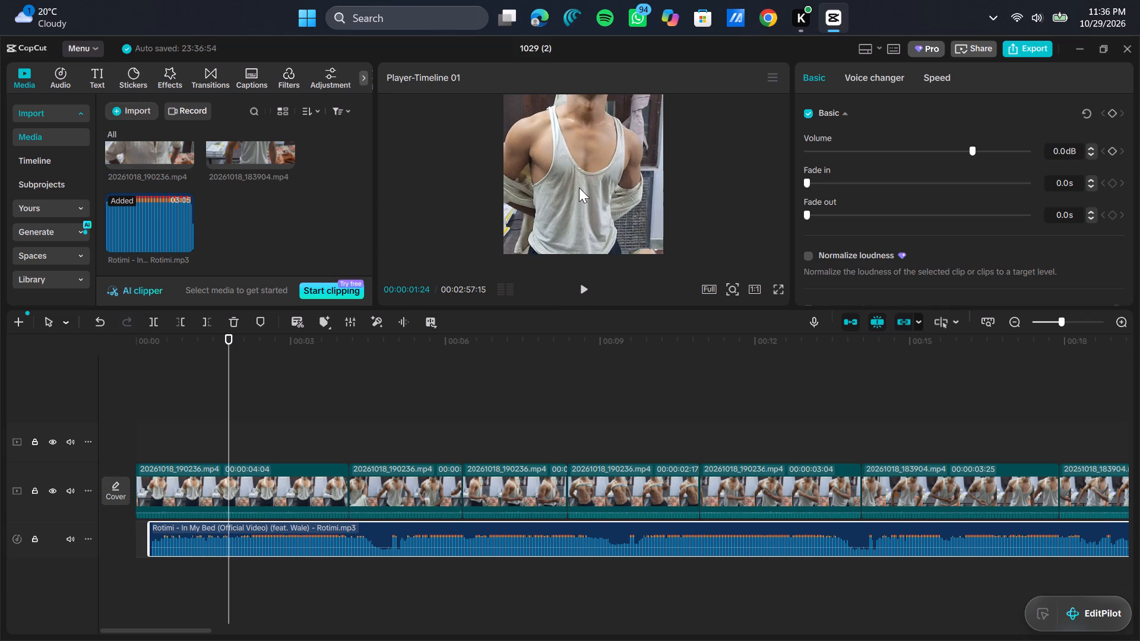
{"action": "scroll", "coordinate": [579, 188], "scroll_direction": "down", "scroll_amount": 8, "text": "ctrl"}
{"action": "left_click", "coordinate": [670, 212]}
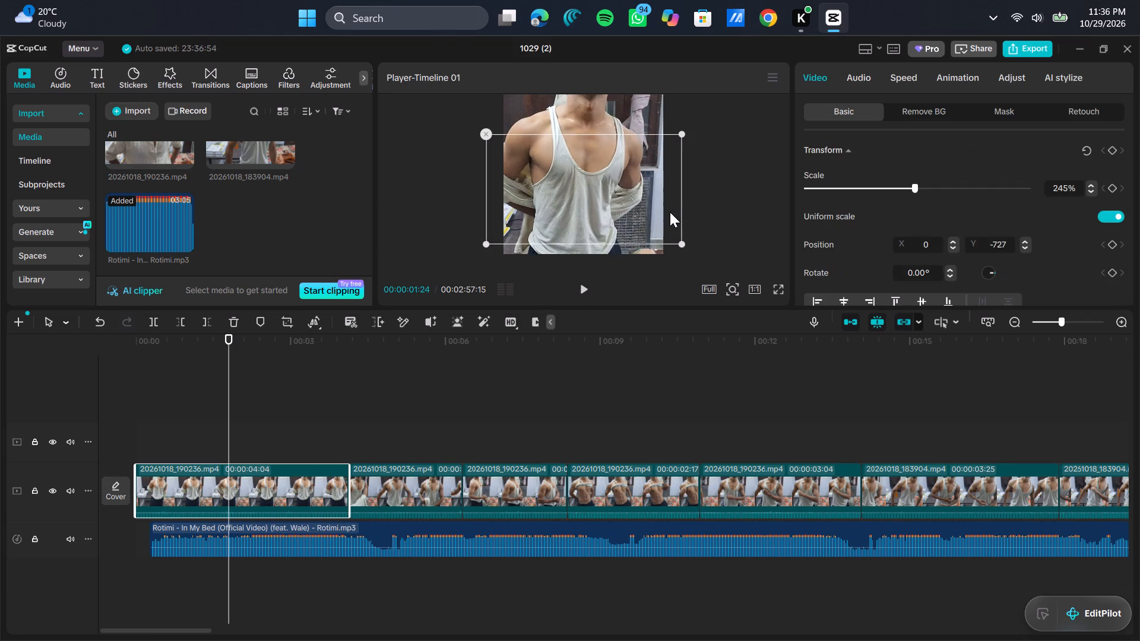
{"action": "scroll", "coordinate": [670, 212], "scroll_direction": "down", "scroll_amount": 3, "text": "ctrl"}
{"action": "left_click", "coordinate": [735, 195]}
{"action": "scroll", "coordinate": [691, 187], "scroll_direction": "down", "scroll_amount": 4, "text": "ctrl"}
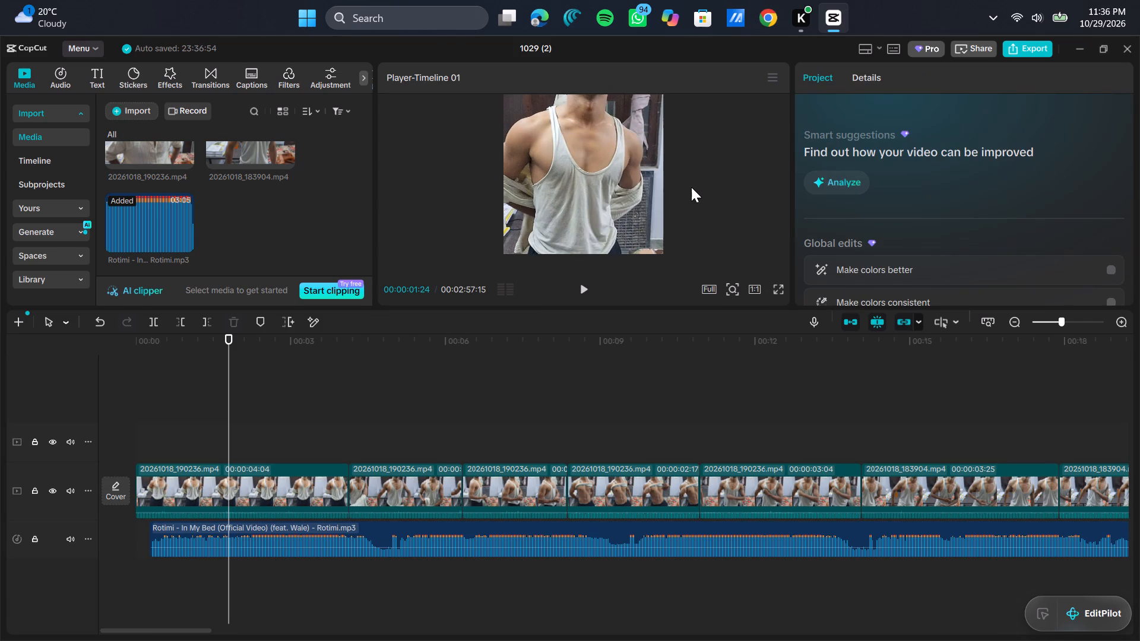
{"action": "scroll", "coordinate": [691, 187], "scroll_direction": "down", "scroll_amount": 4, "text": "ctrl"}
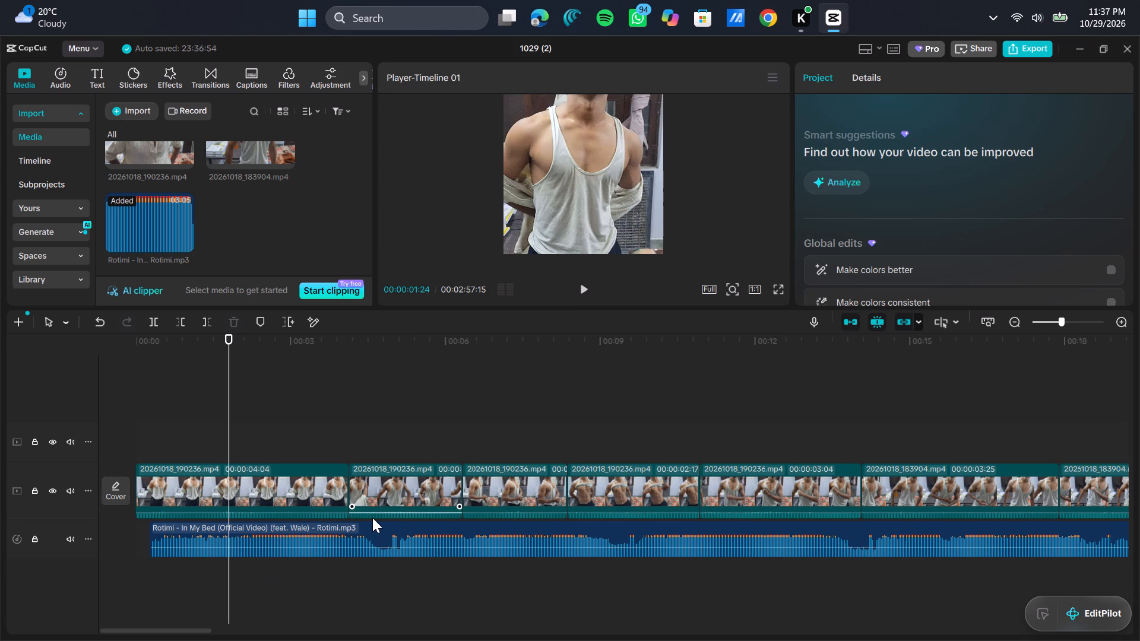
Move the trimmed music clip back to the sequence start.
{"action": "left_click_drag", "start_coordinate": [383, 529], "coordinate": [315, 530]}
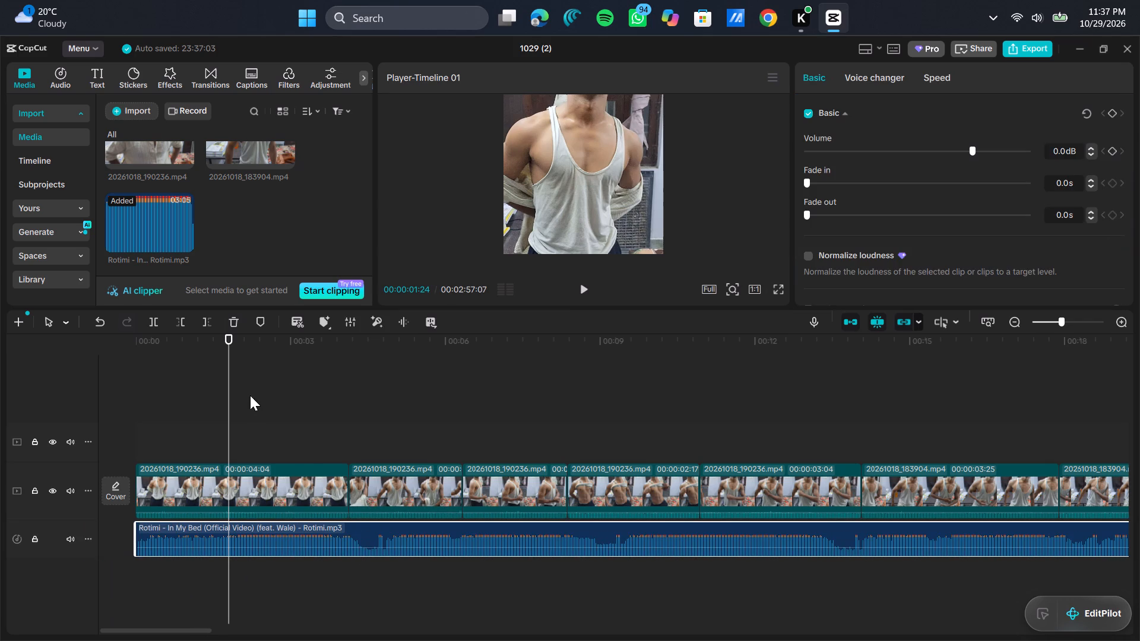
Play the sequence from the start to about 8 seconds to check the music against the first cuts.
{"action": "left_click_drag", "start_coordinate": [229, 394], "coordinate": [37, 421]}
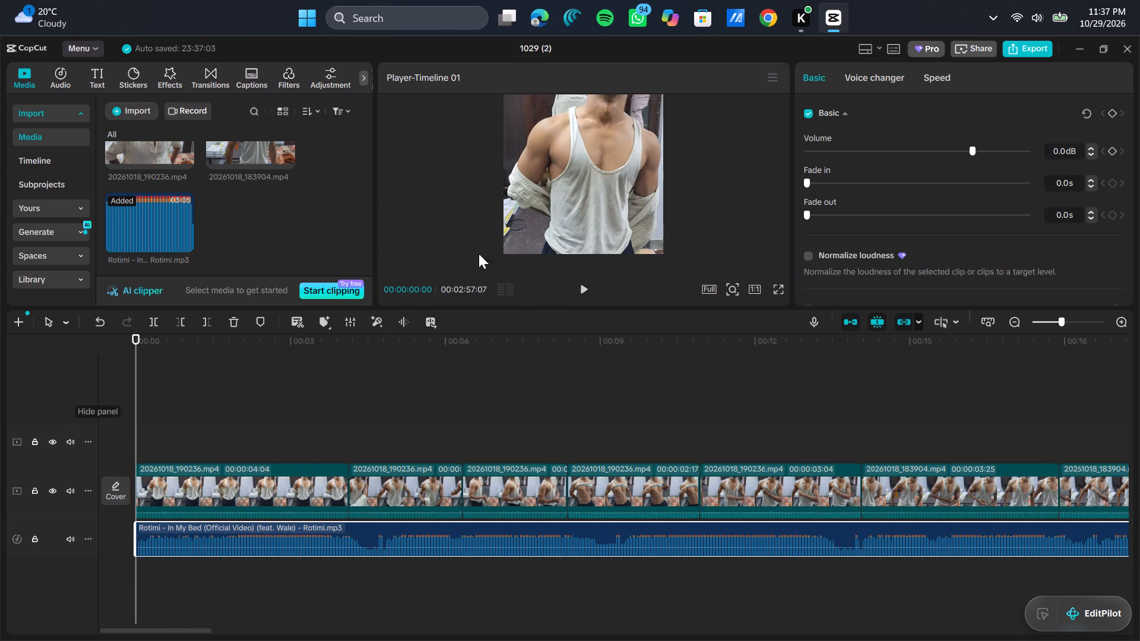
{"action": "left_click", "coordinate": [585, 293]}
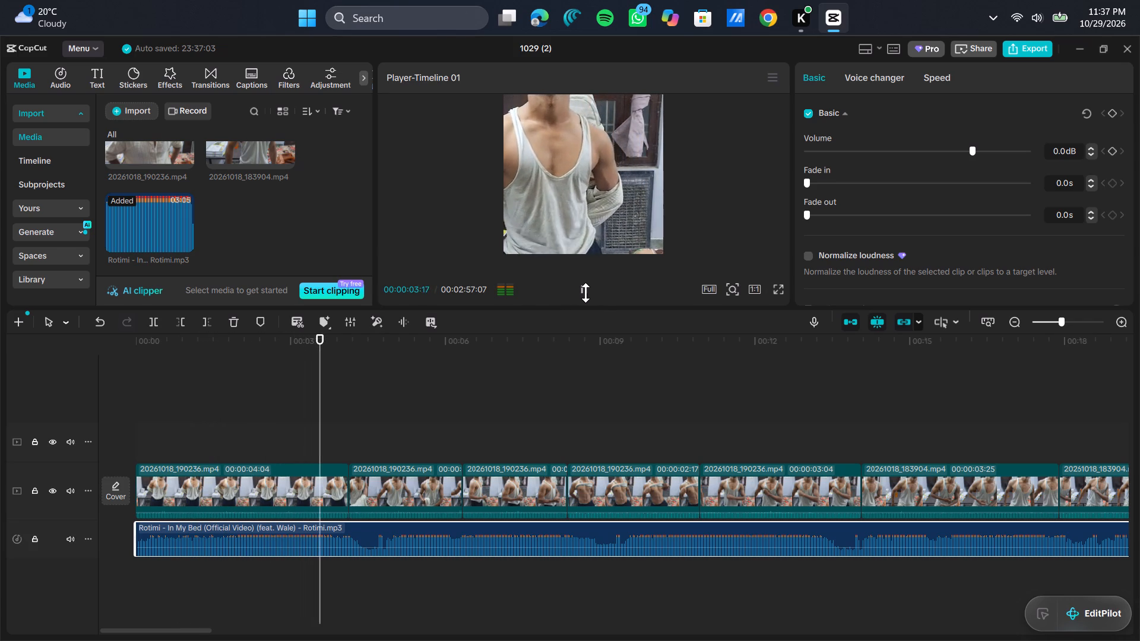
{"action": "left_click", "coordinate": [451, 533]}
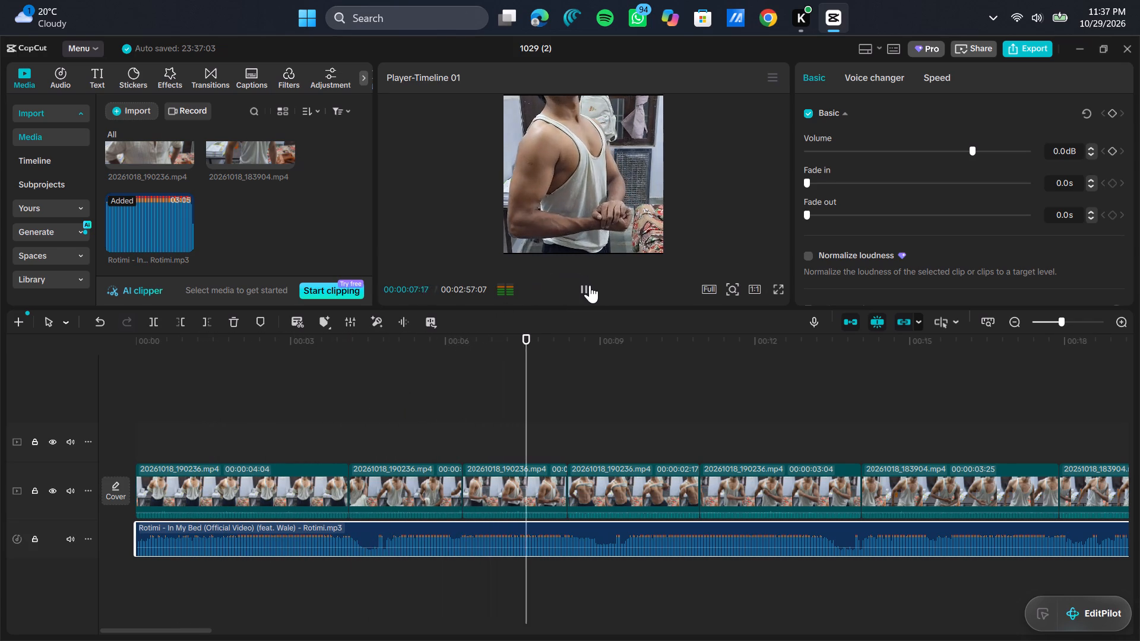
{"action": "left_click", "coordinate": [590, 285]}
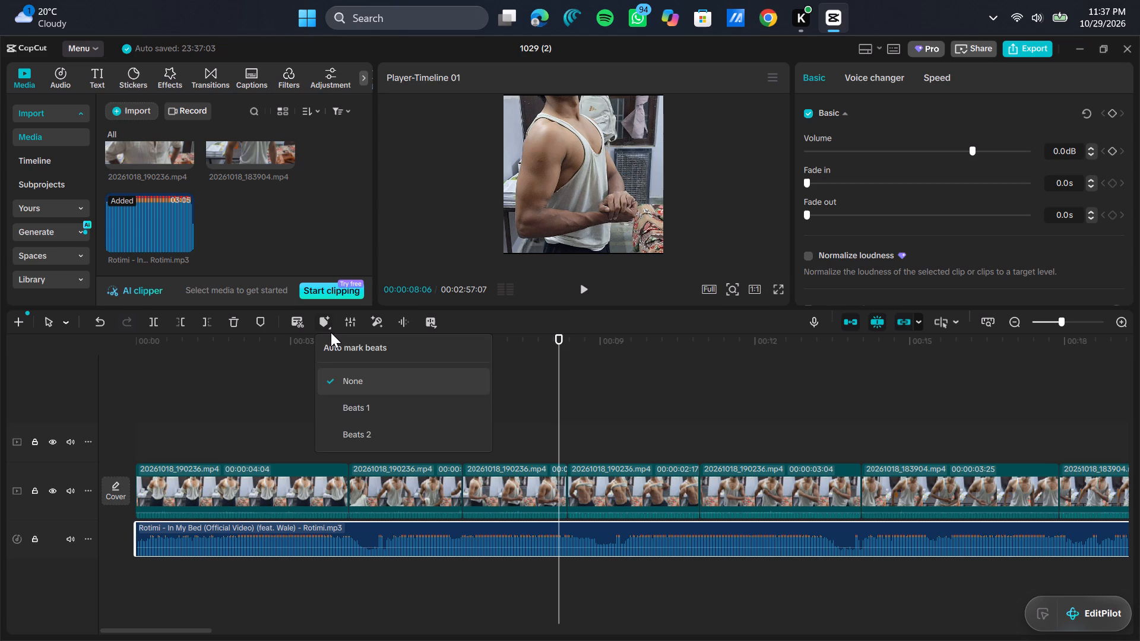
Automatically mark the music clip's beats using the Beats 1 option.
{"action": "left_click", "coordinate": [331, 332]}
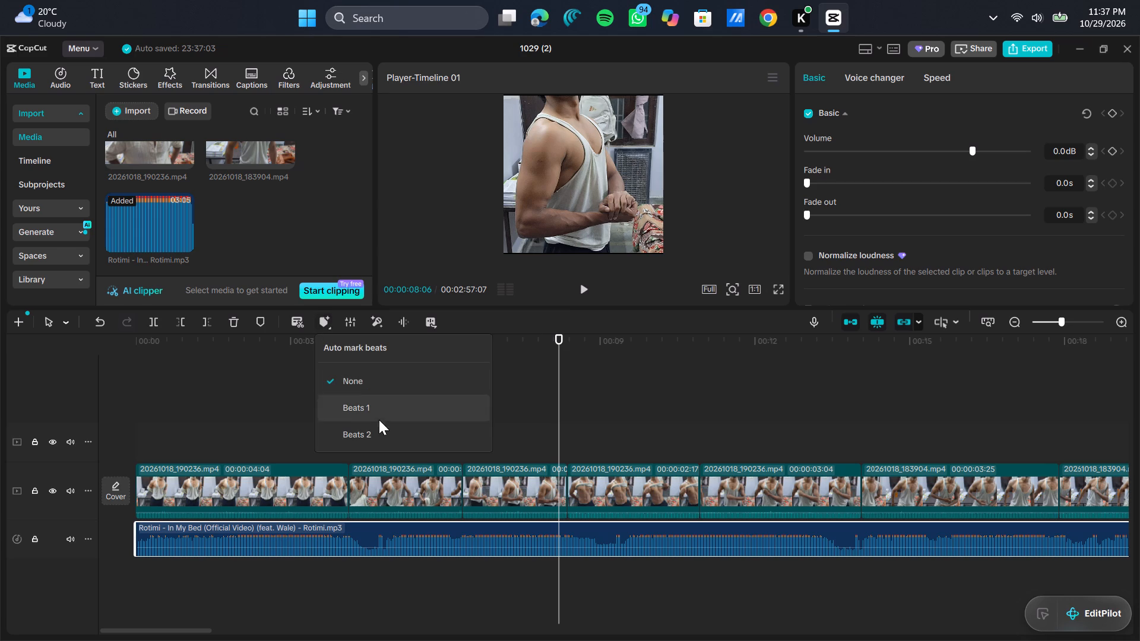
{"action": "left_click", "coordinate": [368, 411]}
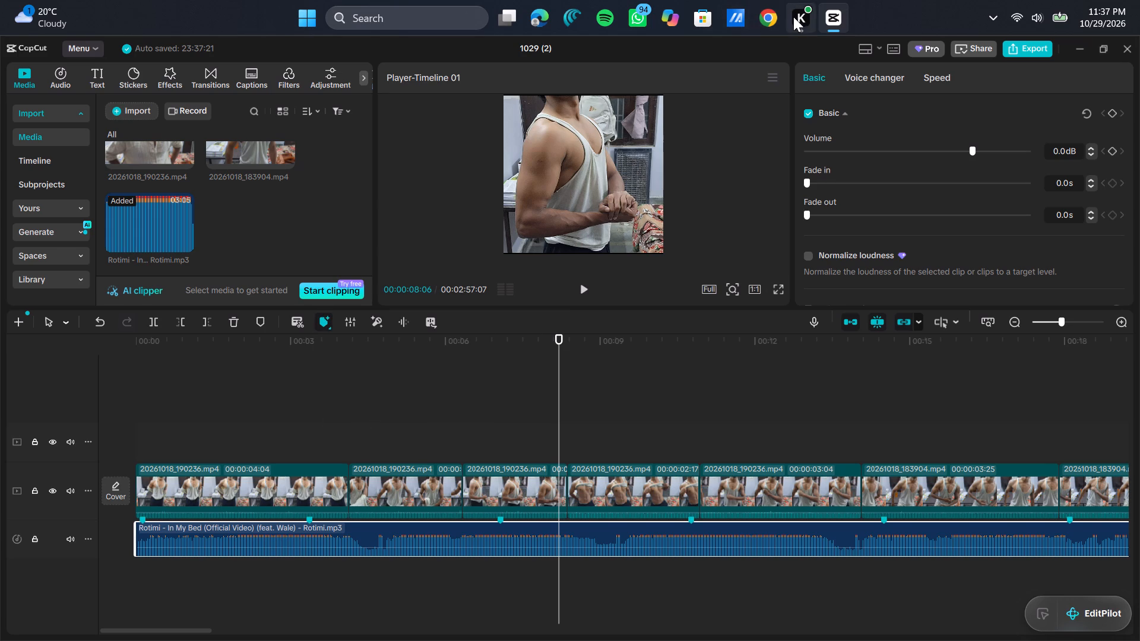
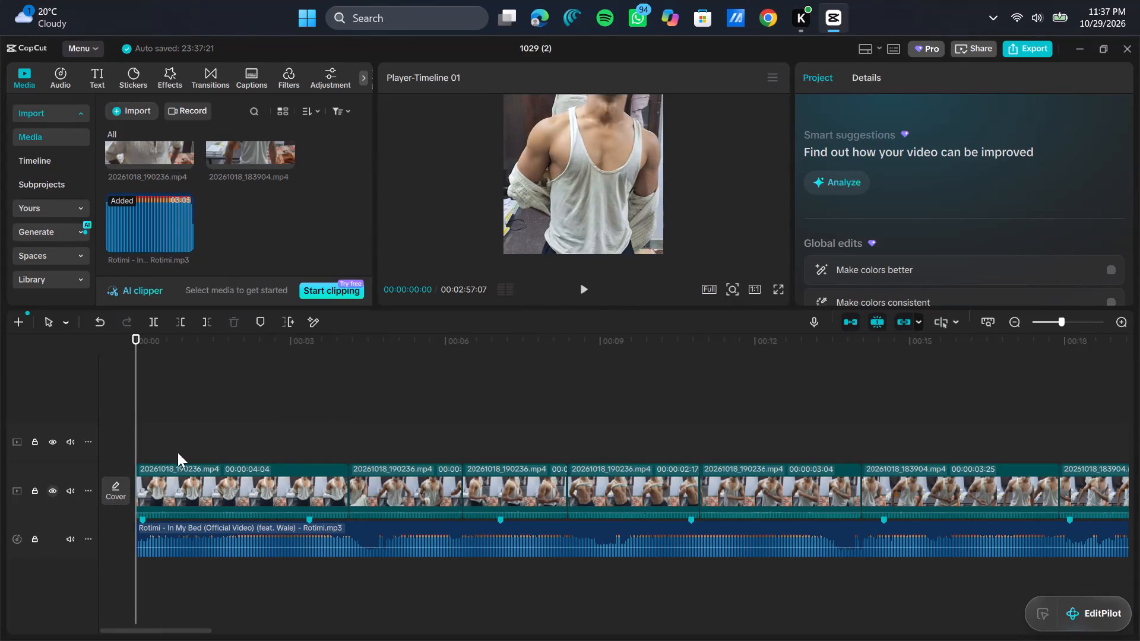
Automatically mark the Rotimi music clip's beats with a denser beat option.
{"action": "left_click", "coordinate": [385, 537]}
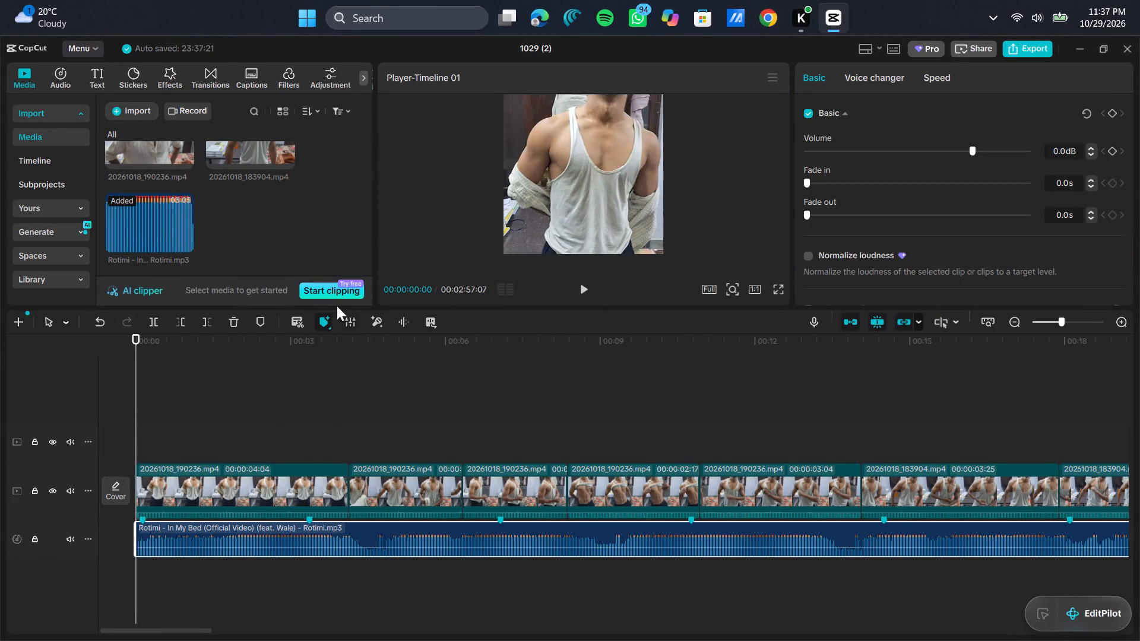
{"action": "left_click", "coordinate": [370, 433]}
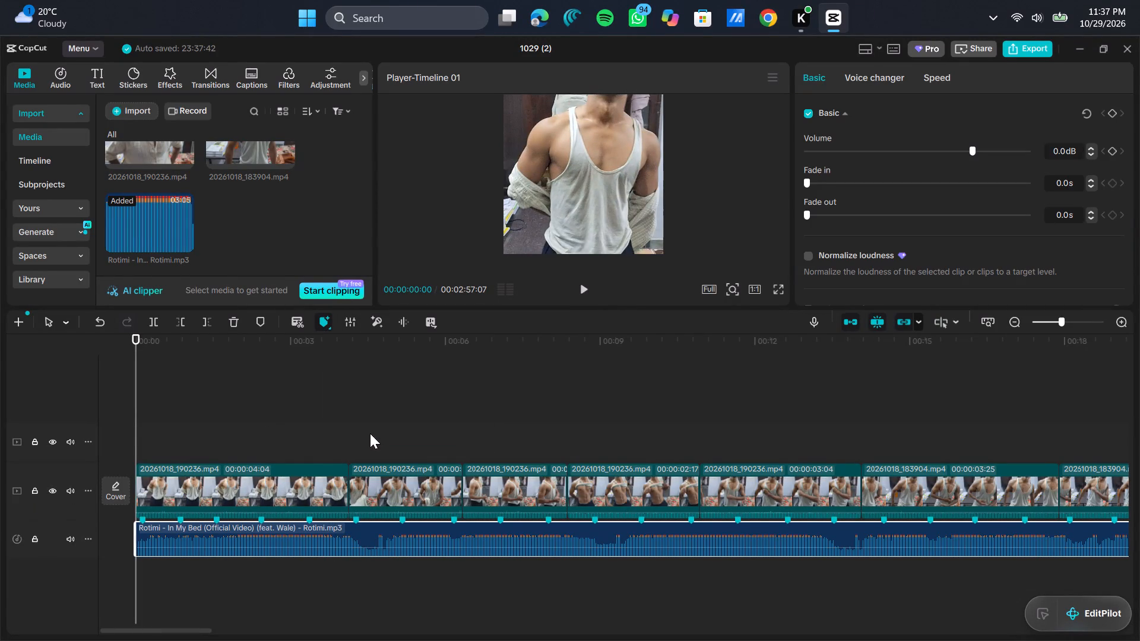
Play the sequence from the start to about 19 seconds to check the cuts against the music.
{"action": "left_click", "coordinate": [587, 285]}
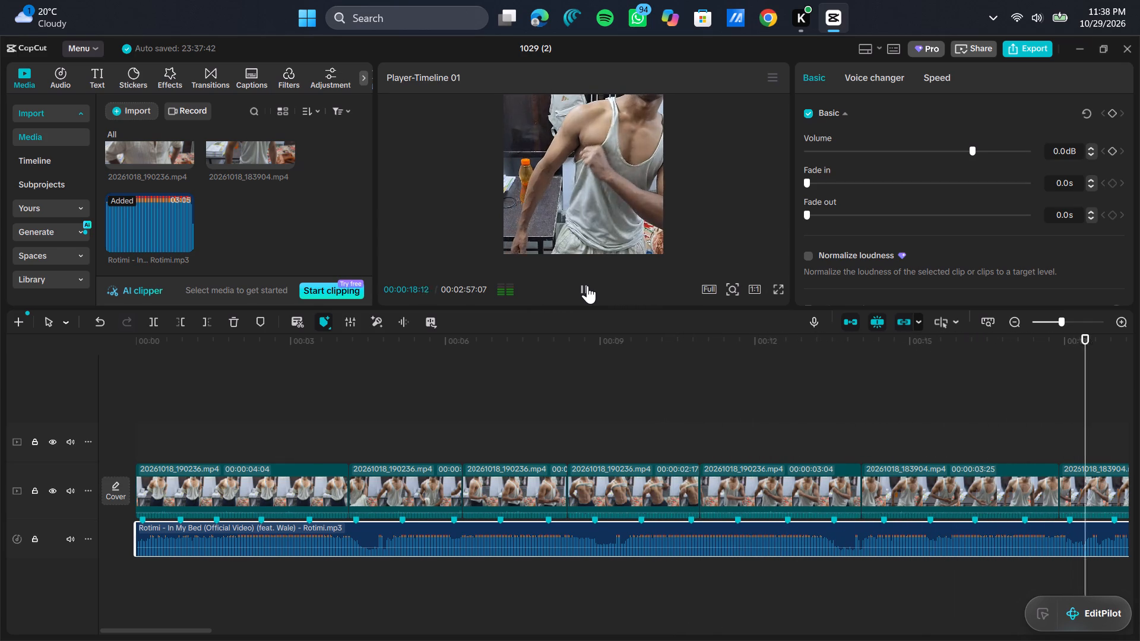
{"action": "left_click", "coordinate": [587, 285]}
Replay from about 12 seconds, split the music clip at 00:00:16:18 and delete everything after the split.
{"action": "scroll", "coordinate": [733, 443], "scroll_direction": "left", "scroll_amount": 2}
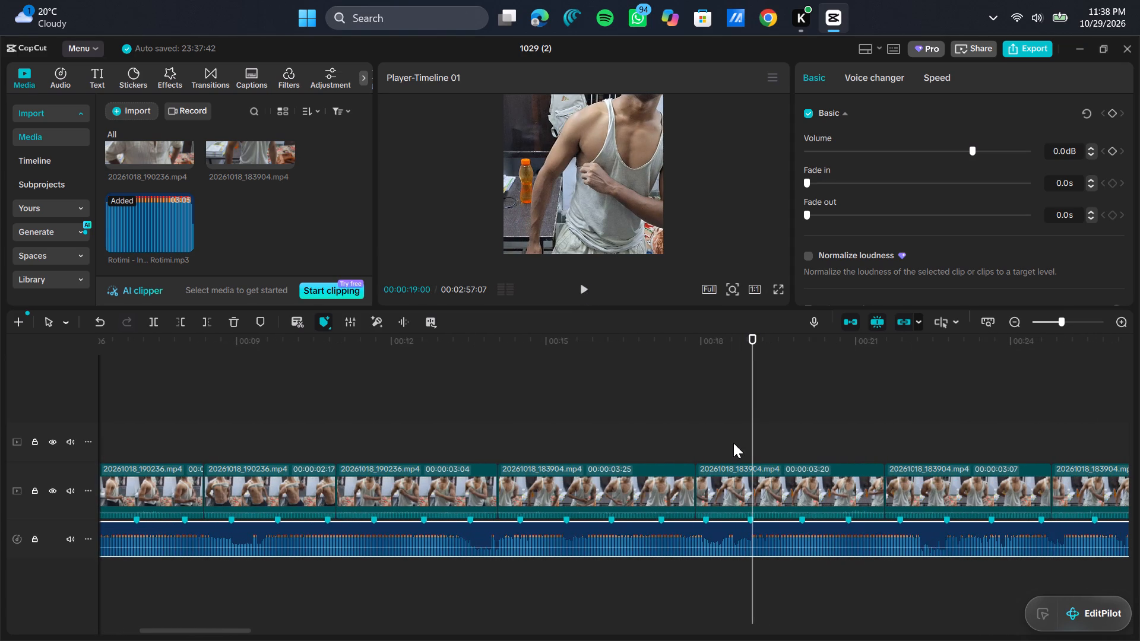
{"action": "left_click_drag", "start_coordinate": [753, 392], "coordinate": [387, 449]}
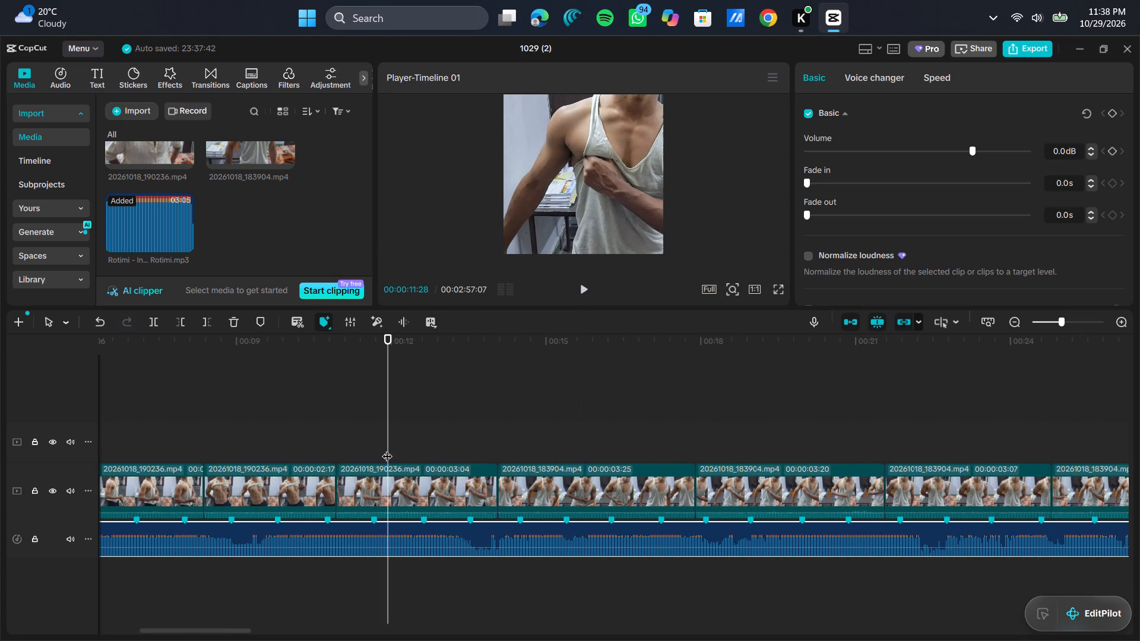
{"action": "left_click_drag", "start_coordinate": [571, 287], "coordinate": [589, 285]}
{"action": "left_click", "coordinate": [589, 285]}
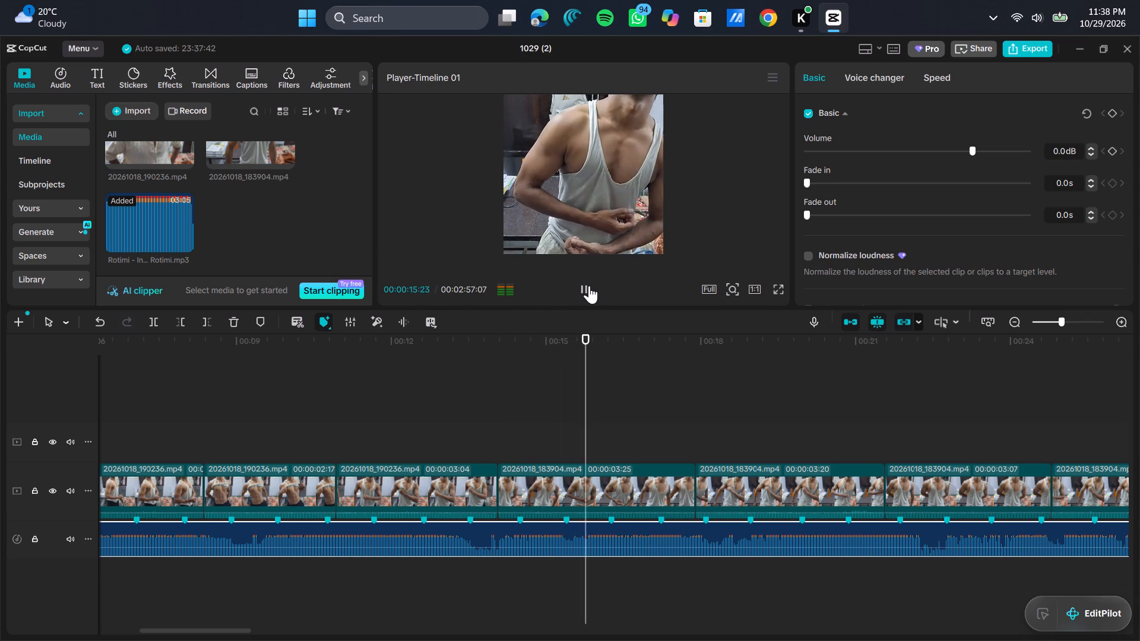
{"action": "left_click", "coordinate": [589, 285]}
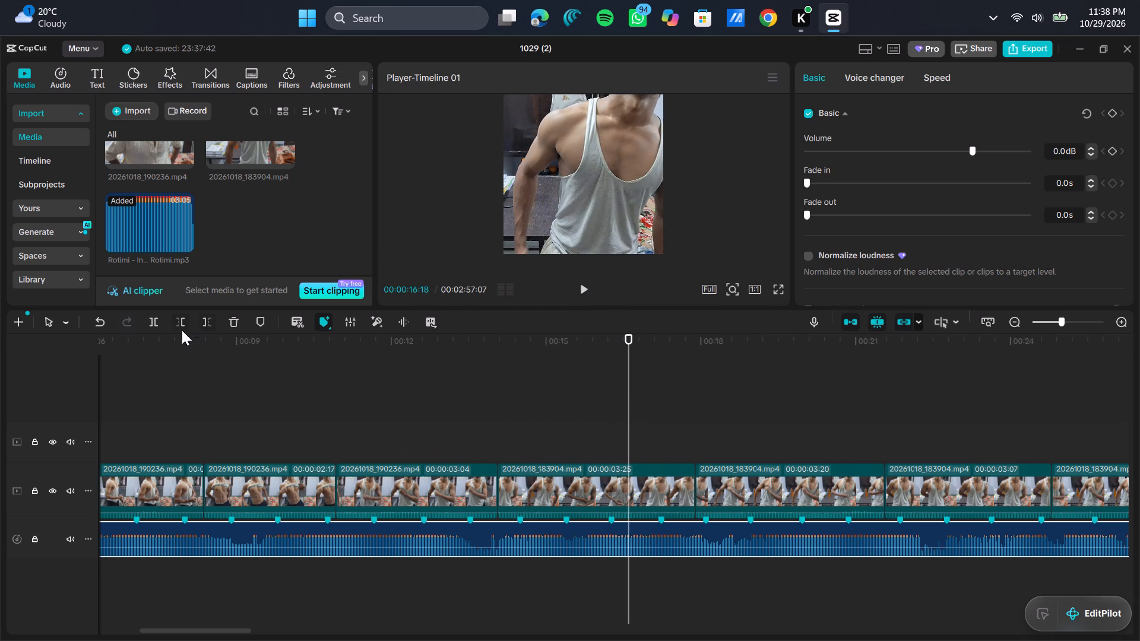
{"action": "left_click", "coordinate": [148, 320]}
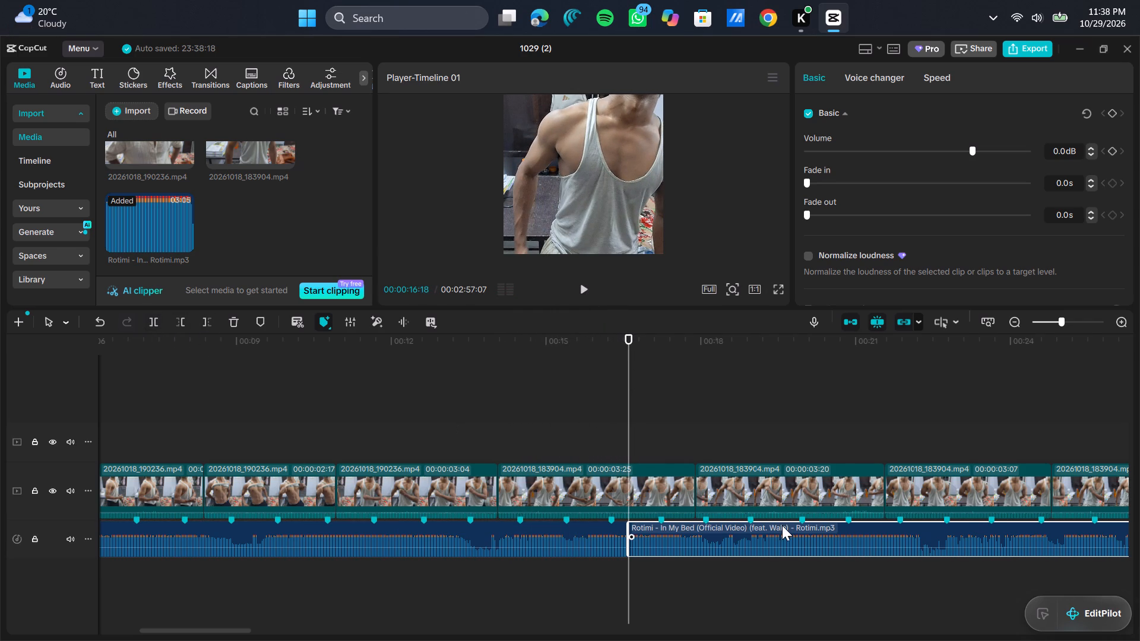
{"action": "left_click", "coordinate": [229, 319]}
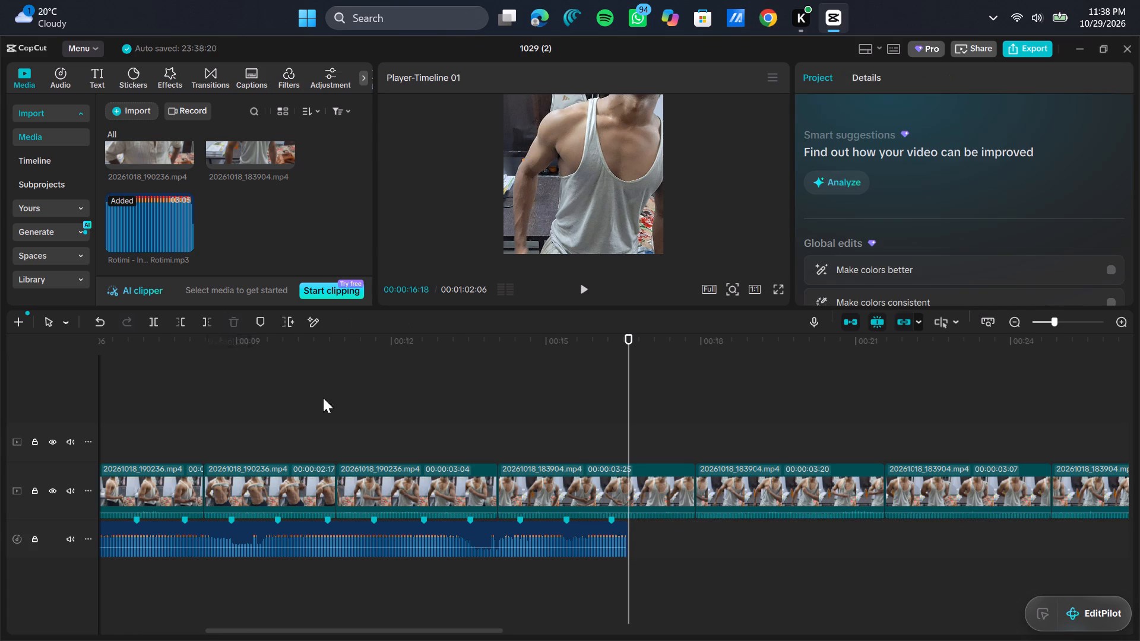
Add a short fade-out of less than a second to the end of the shortened music clip.
{"action": "left_click", "coordinate": [607, 533]}
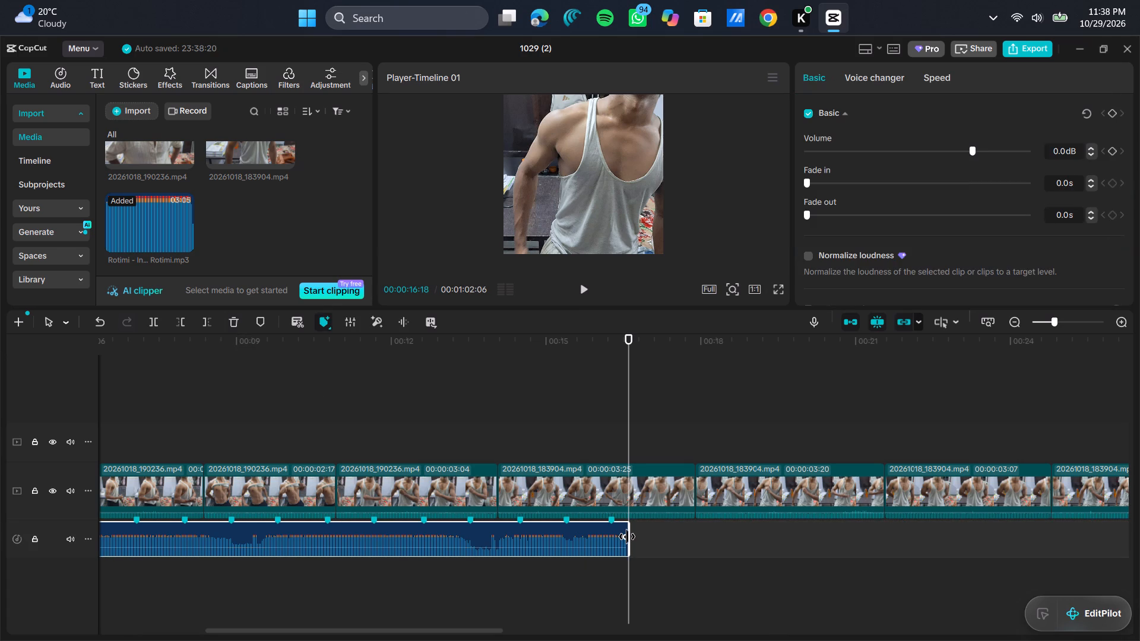
{"action": "left_click", "coordinate": [627, 537]}
{"action": "left_click_drag", "start_coordinate": [624, 537], "coordinate": [604, 542]}
{"action": "left_click_drag", "start_coordinate": [604, 542], "coordinate": [590, 547]}
Play the sequence from about 9 to 19 seconds to check the music's fade-out.
{"action": "left_click", "coordinate": [495, 442]}
{"action": "left_click_drag", "start_coordinate": [495, 442], "coordinate": [243, 490]}
{"action": "left_click", "coordinate": [585, 290]}
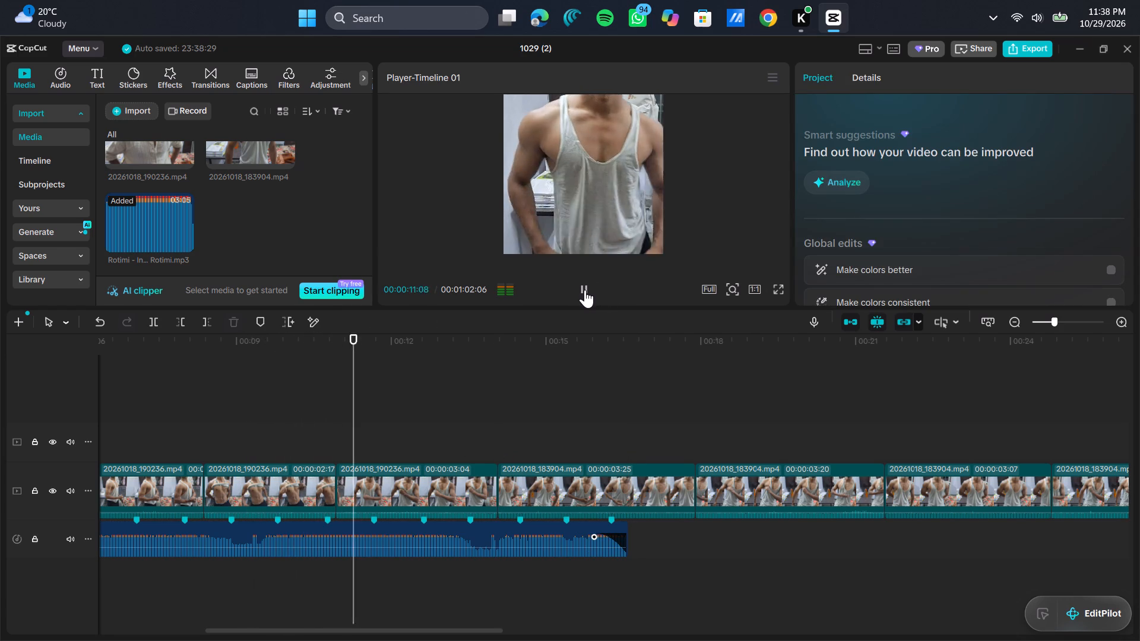
{"action": "scroll", "coordinate": [536, 437], "scroll_direction": "down", "scroll_amount": 7, "text": "ctrl"}
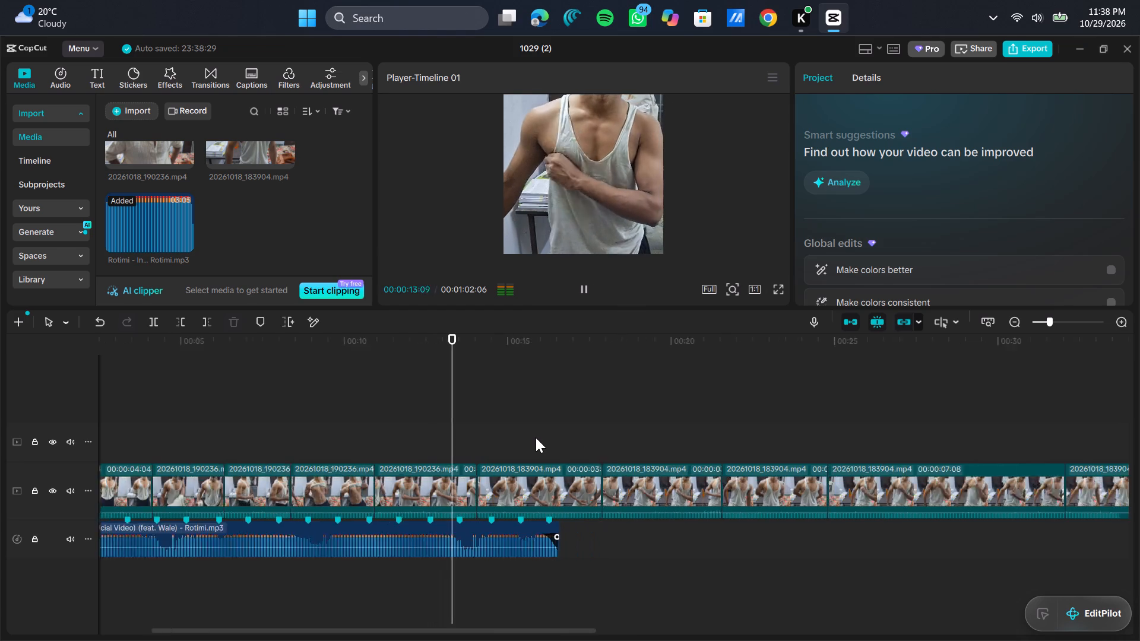
{"action": "scroll", "coordinate": [536, 437], "scroll_direction": "down", "scroll_amount": 6, "text": "ctrl"}
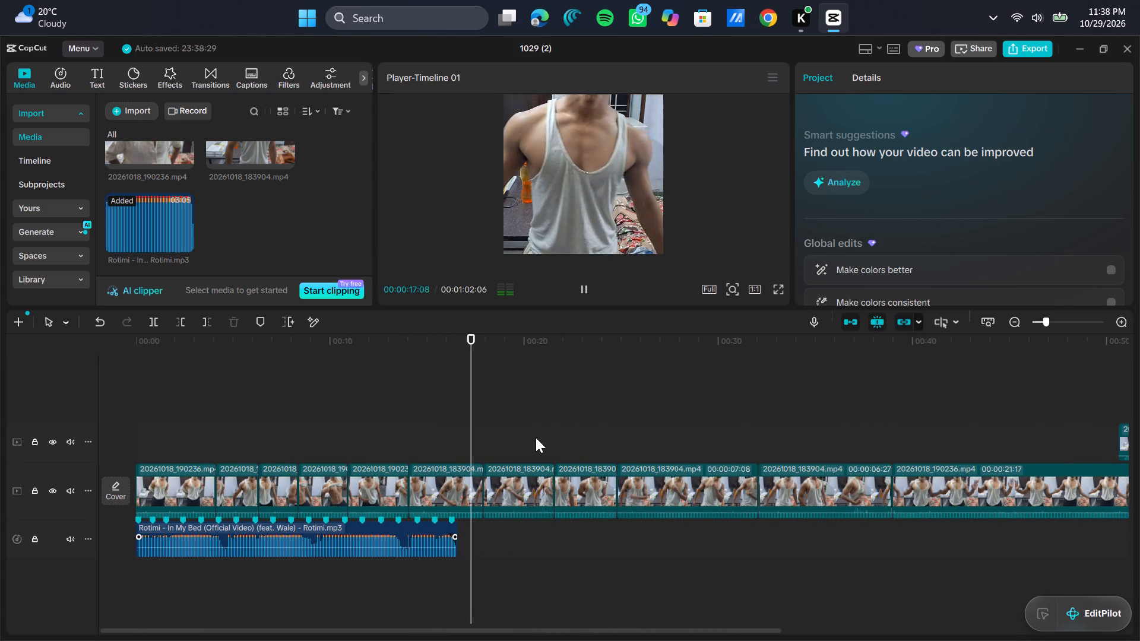
{"action": "left_click", "coordinate": [581, 292]}
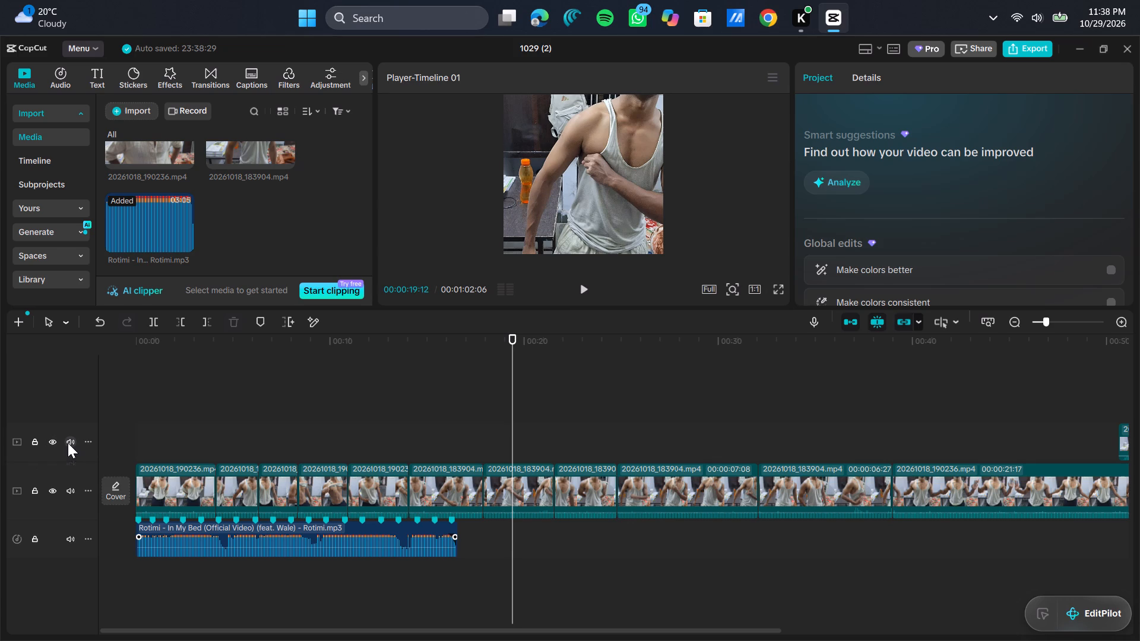
Mute the main video track's audio.
{"action": "left_click", "coordinate": [68, 496]}
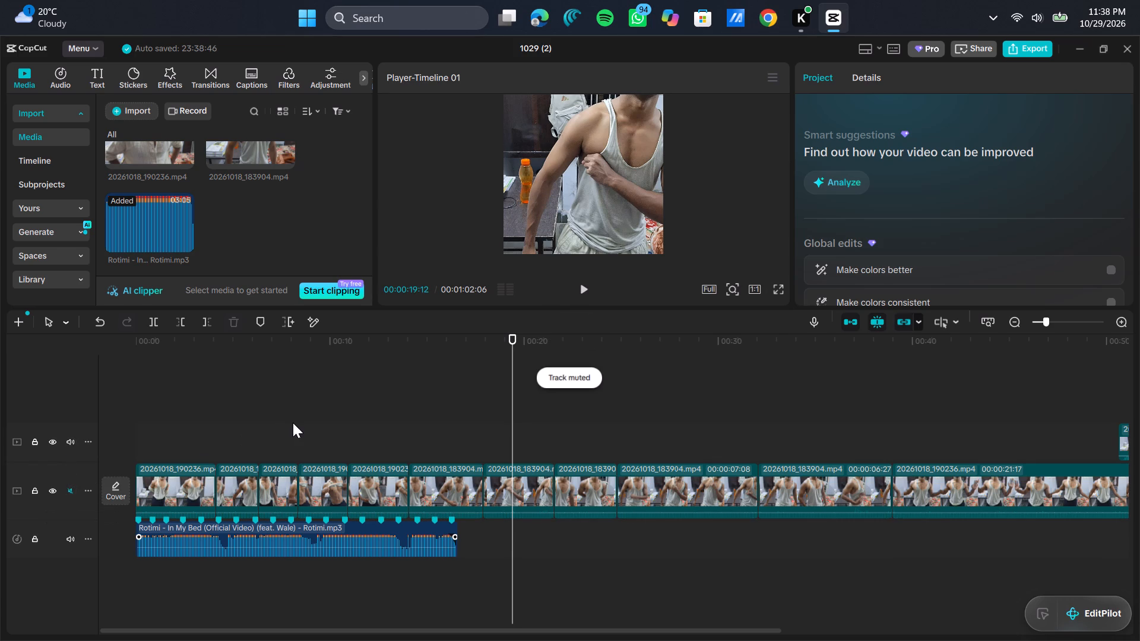
Play the sequence from about 8 to 20 seconds to check the sound with only the music.
{"action": "left_click", "coordinate": [293, 423]}
{"action": "left_click", "coordinate": [580, 294]}
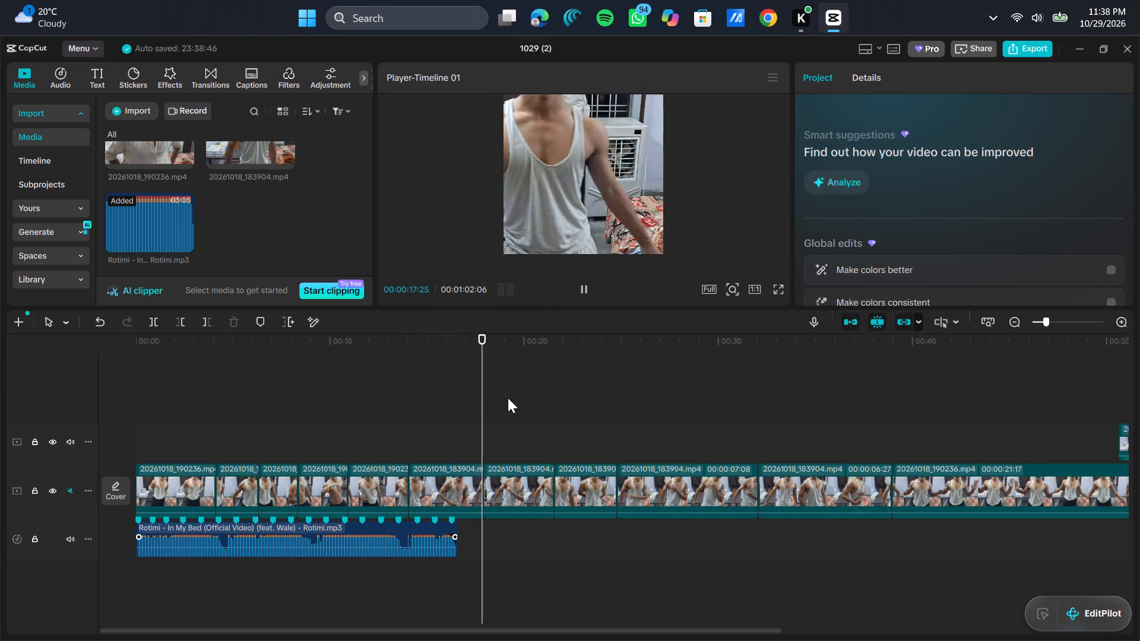
{"action": "left_click", "coordinate": [581, 287]}
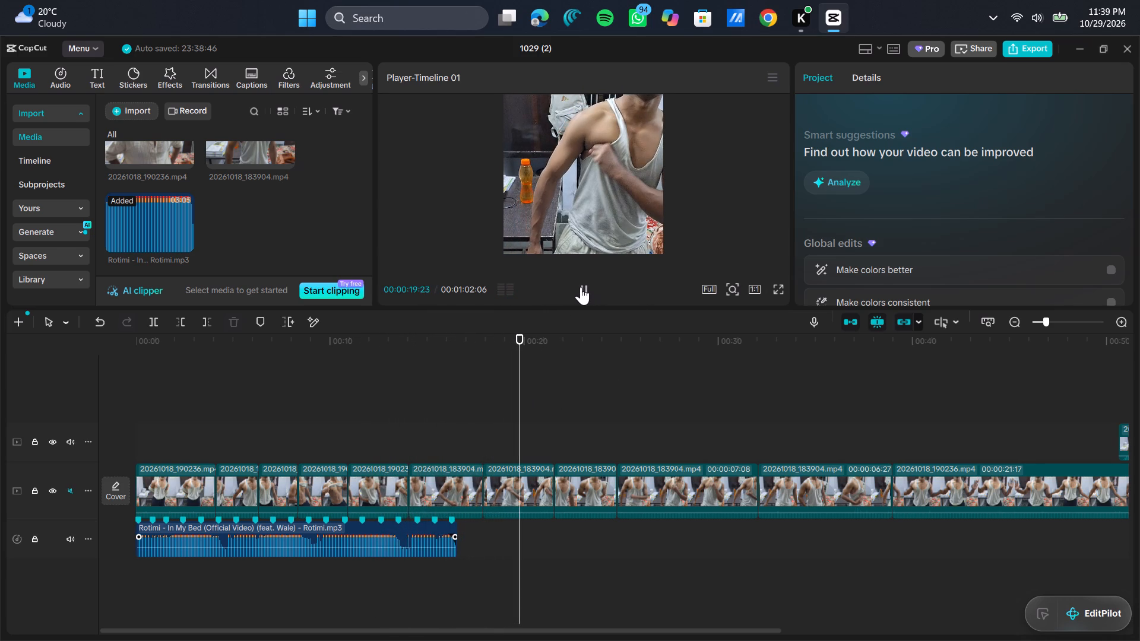
Trim the end of the first video clip back to the music's second beat marker, just under one second in.
{"action": "scroll", "coordinate": [359, 375], "scroll_direction": "right", "scroll_amount": 3}
{"action": "scroll", "coordinate": [211, 485], "scroll_direction": "up", "scroll_amount": 7, "text": "ctrl"}
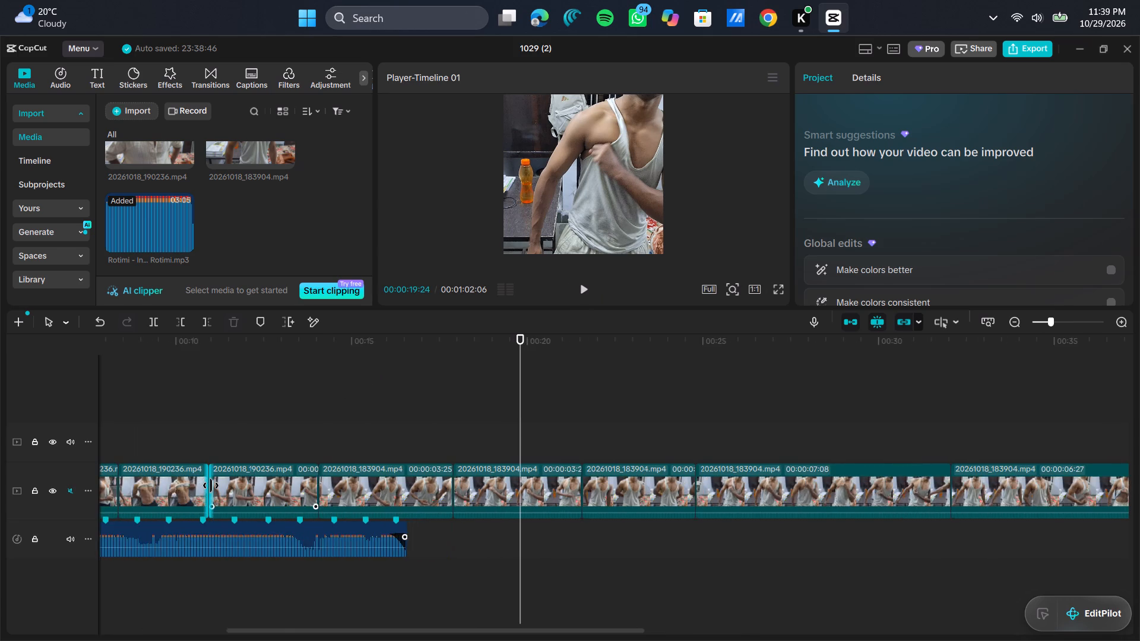
{"action": "scroll", "coordinate": [211, 485], "scroll_direction": "up", "scroll_amount": 11, "text": "ctrl"}
{"action": "scroll", "coordinate": [211, 485], "scroll_direction": "right", "scroll_amount": 12}
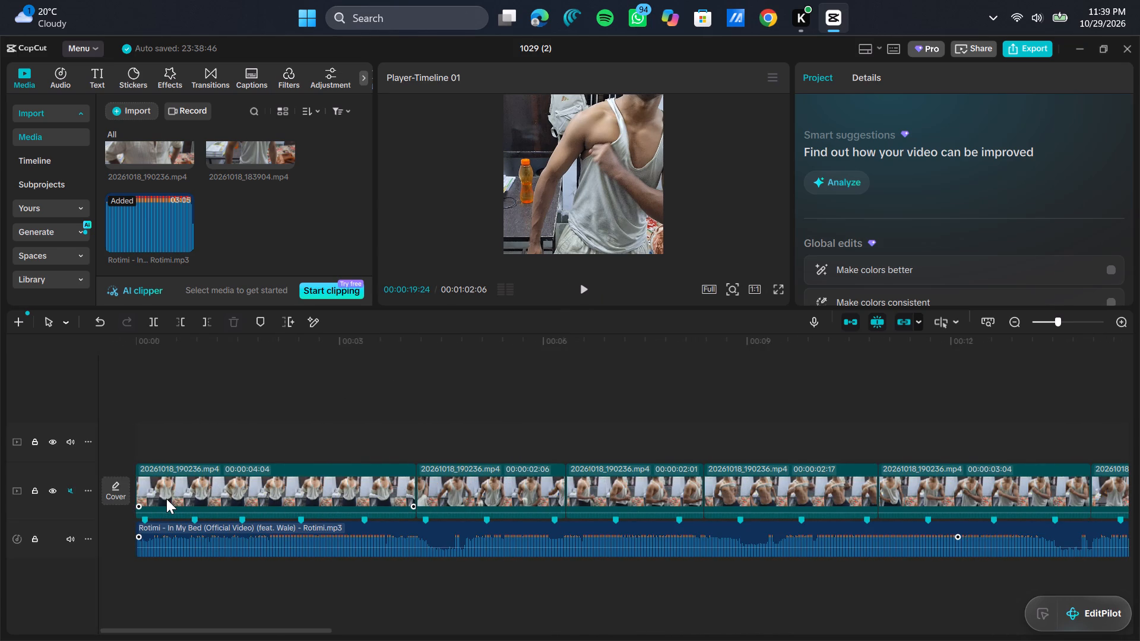
{"action": "left_click", "coordinate": [166, 499]}
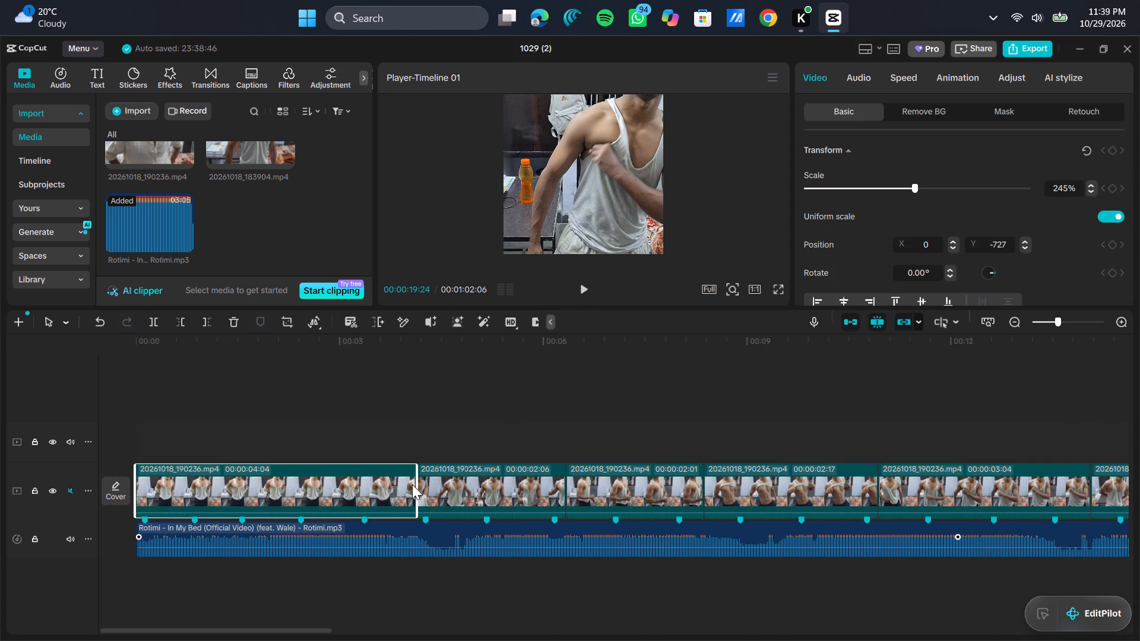
{"action": "left_click_drag", "start_coordinate": [414, 484], "coordinate": [240, 483]}
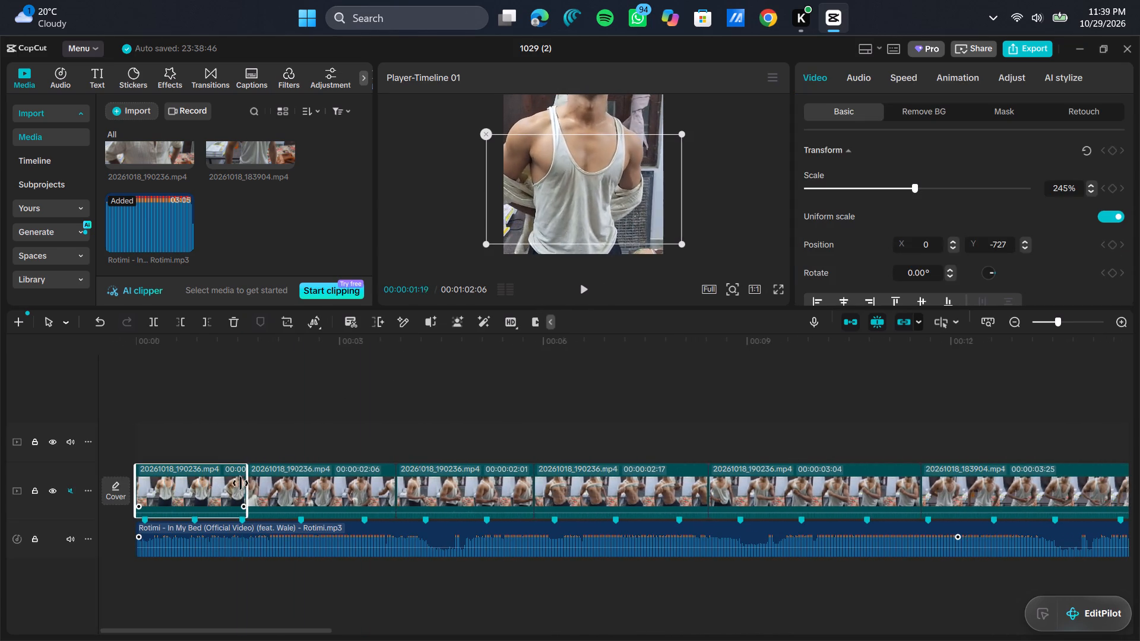
{"action": "left_click_drag", "start_coordinate": [240, 483], "coordinate": [197, 491]}
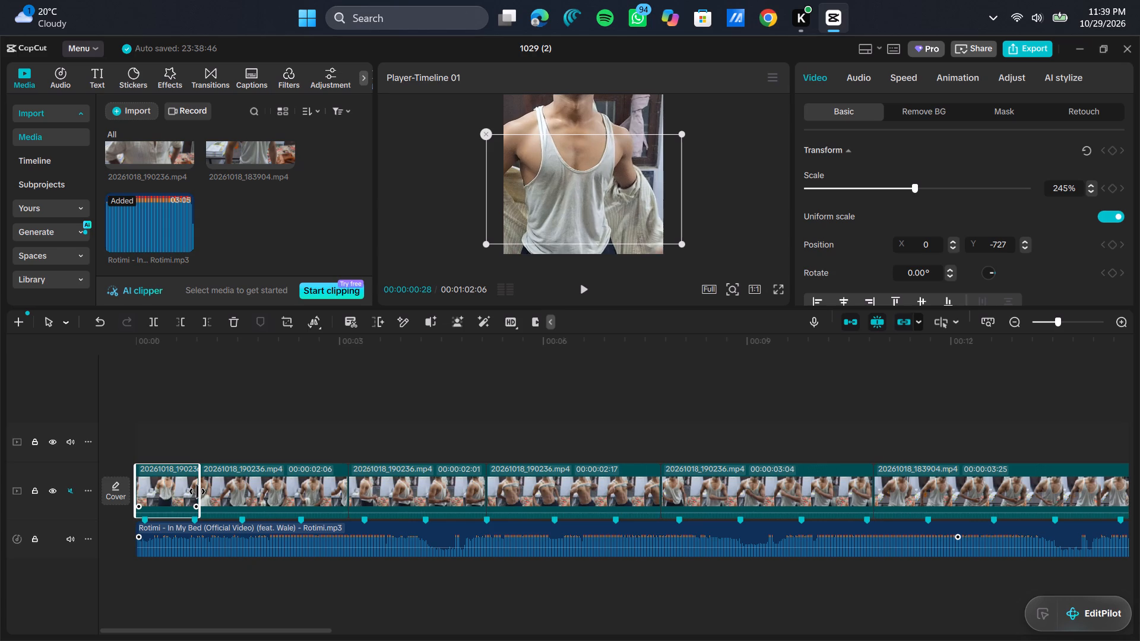
{"action": "left_click_drag", "start_coordinate": [197, 491], "coordinate": [198, 497]}
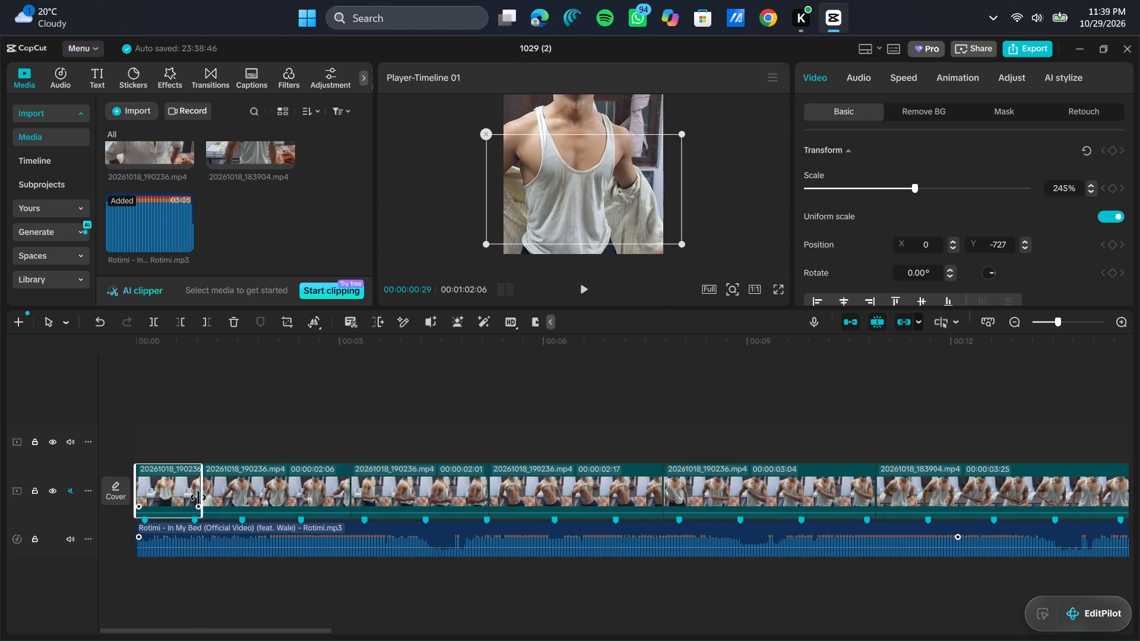
{"action": "left_click_drag", "start_coordinate": [198, 497], "coordinate": [196, 497]}
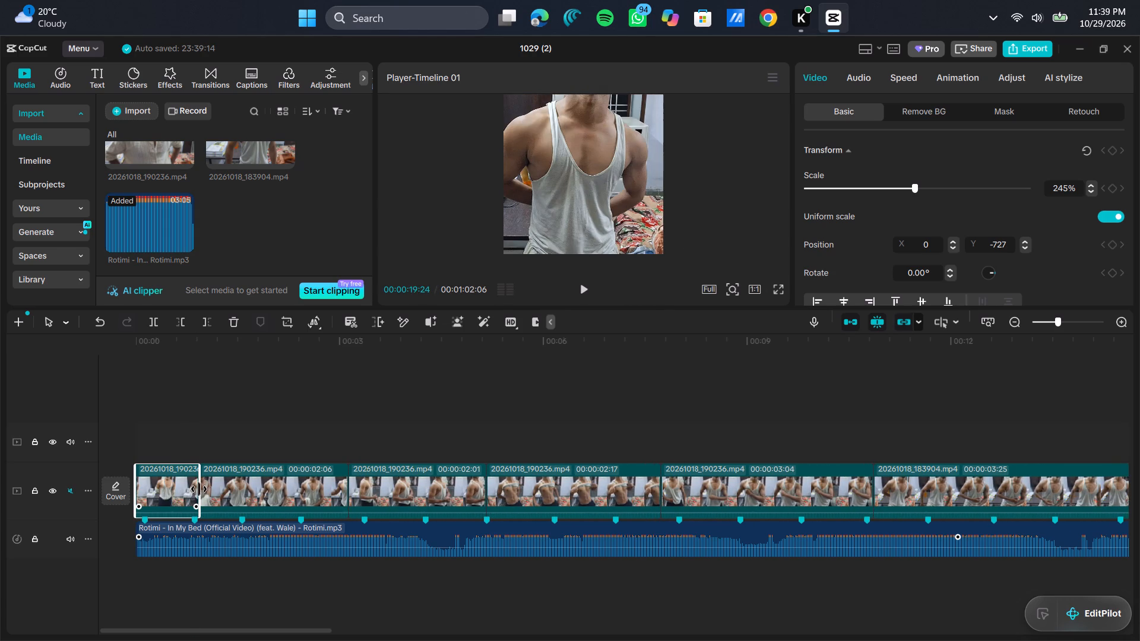
{"action": "left_click_drag", "start_coordinate": [199, 489], "coordinate": [191, 491]}
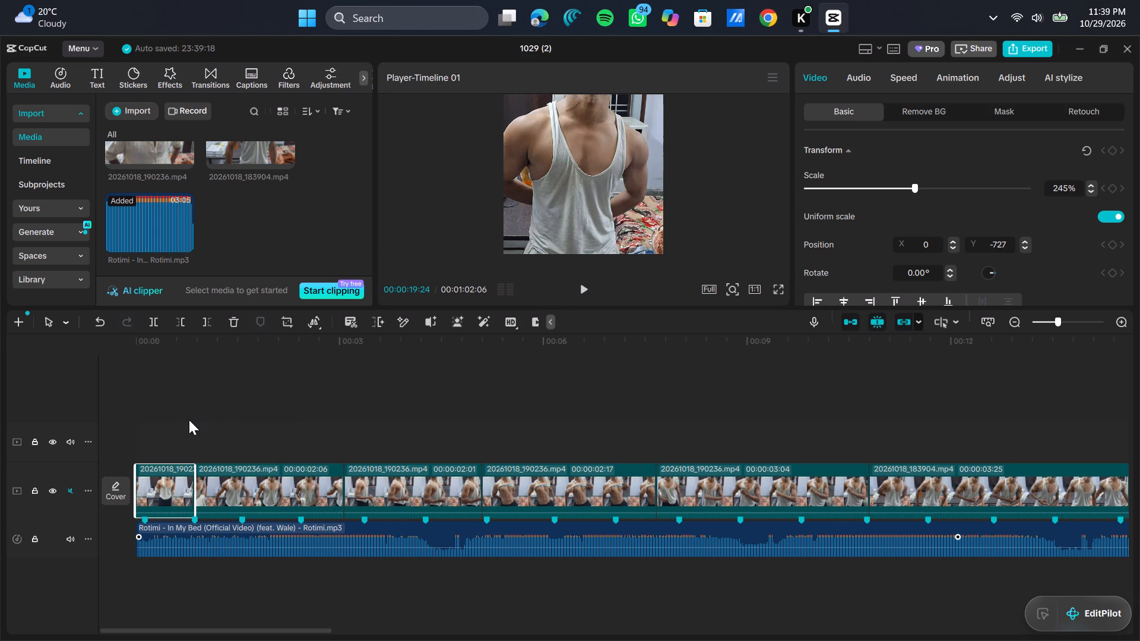
Reposition the first video clip in the square frame to X 393, Y -727 so it still fills the frame.
{"action": "left_click", "coordinate": [179, 420]}
{"action": "left_click_drag", "start_coordinate": [572, 148], "coordinate": [590, 148]}
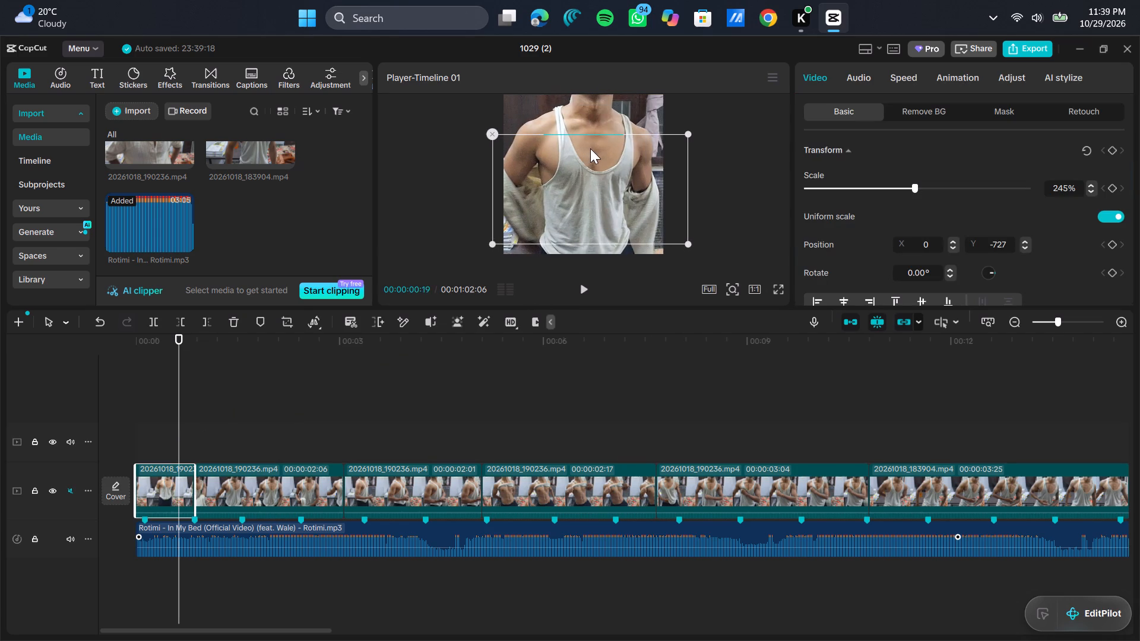
{"action": "left_click_drag", "start_coordinate": [590, 148], "coordinate": [585, 157]}
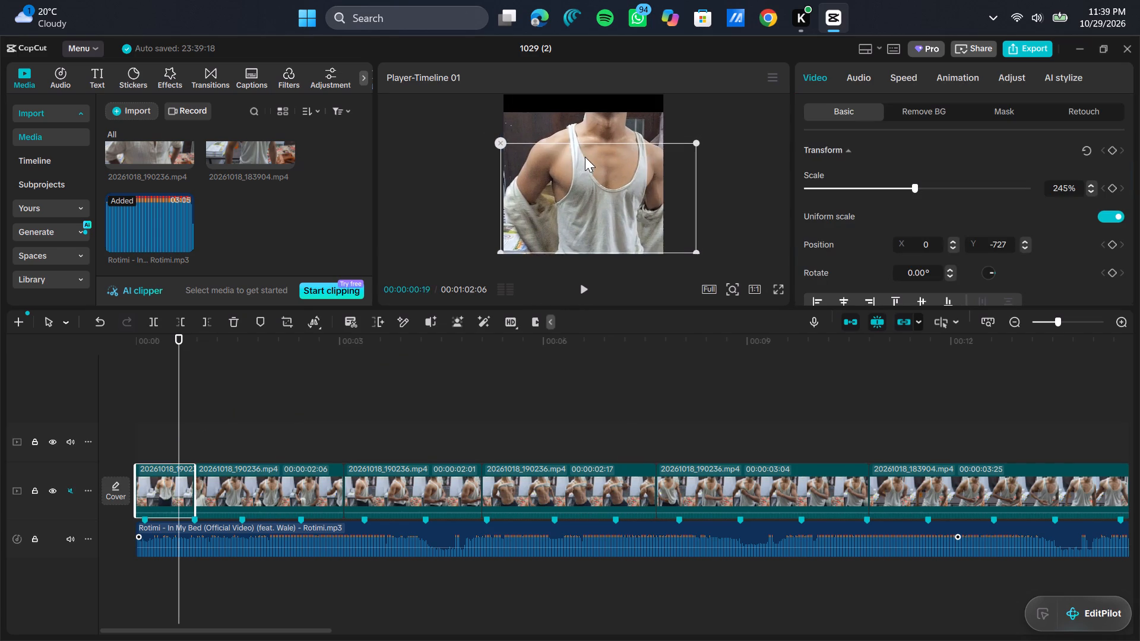
{"action": "left_click_drag", "start_coordinate": [585, 157], "coordinate": [581, 152]}
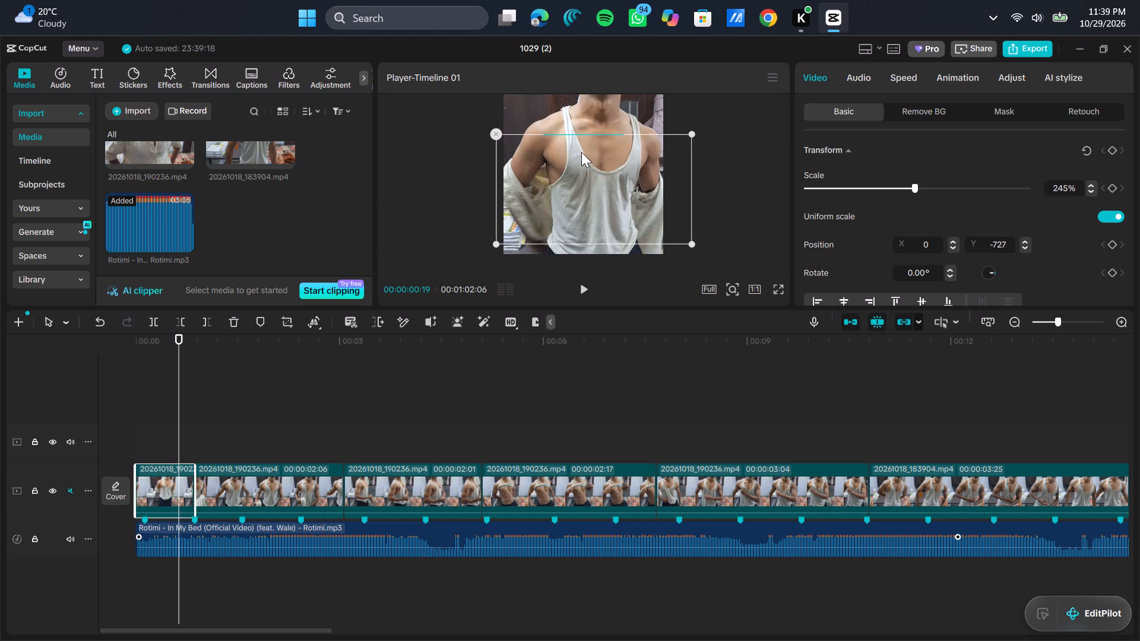
{"action": "left_click_drag", "start_coordinate": [581, 152], "coordinate": [581, 153]}
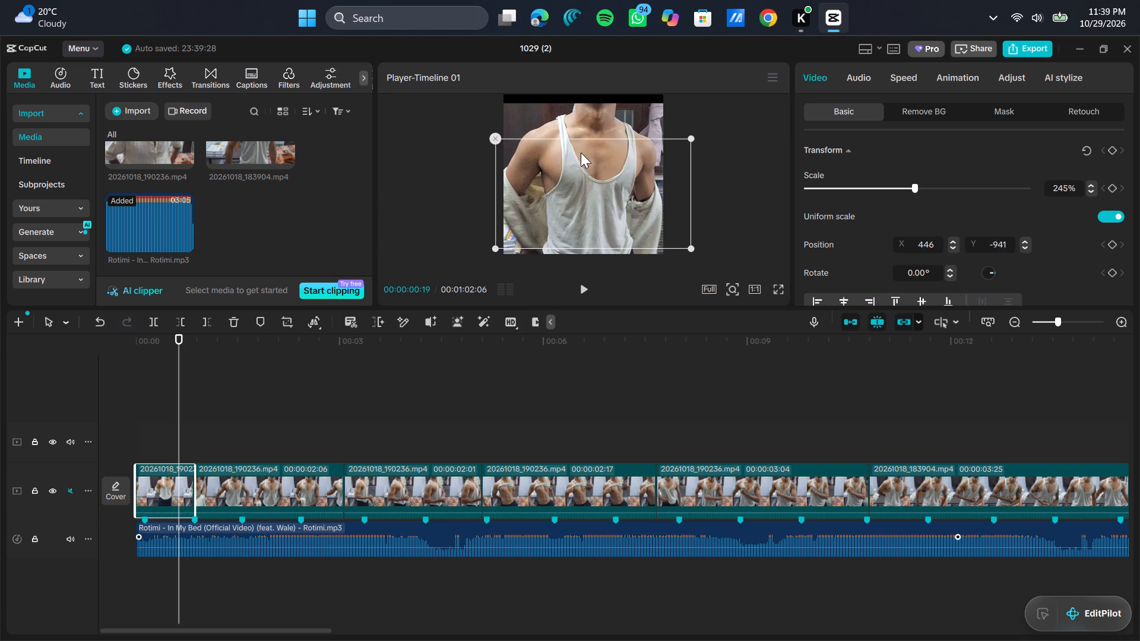
{"action": "left_click", "coordinate": [581, 153]}
{"action": "left_click_drag", "start_coordinate": [581, 148], "coordinate": [581, 147]}
{"action": "left_click_drag", "start_coordinate": [581, 147], "coordinate": [581, 138]}
{"action": "left_click_drag", "start_coordinate": [581, 167], "coordinate": [580, 164]}
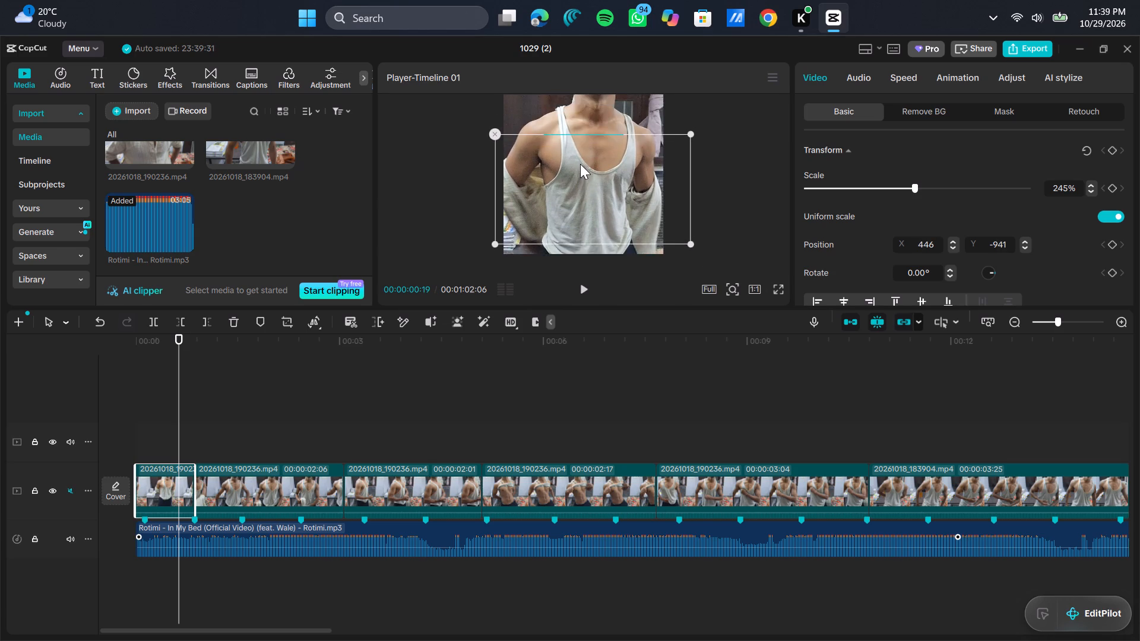
{"action": "left_click_drag", "start_coordinate": [580, 164], "coordinate": [580, 160]}
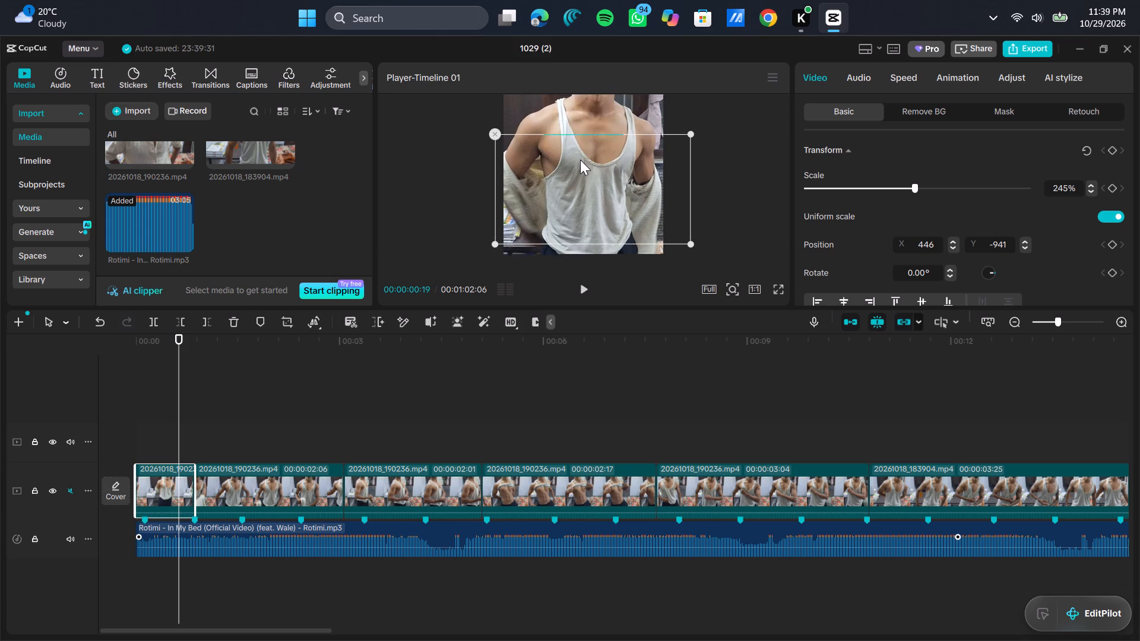
{"action": "left_click_drag", "start_coordinate": [580, 160], "coordinate": [579, 160]}
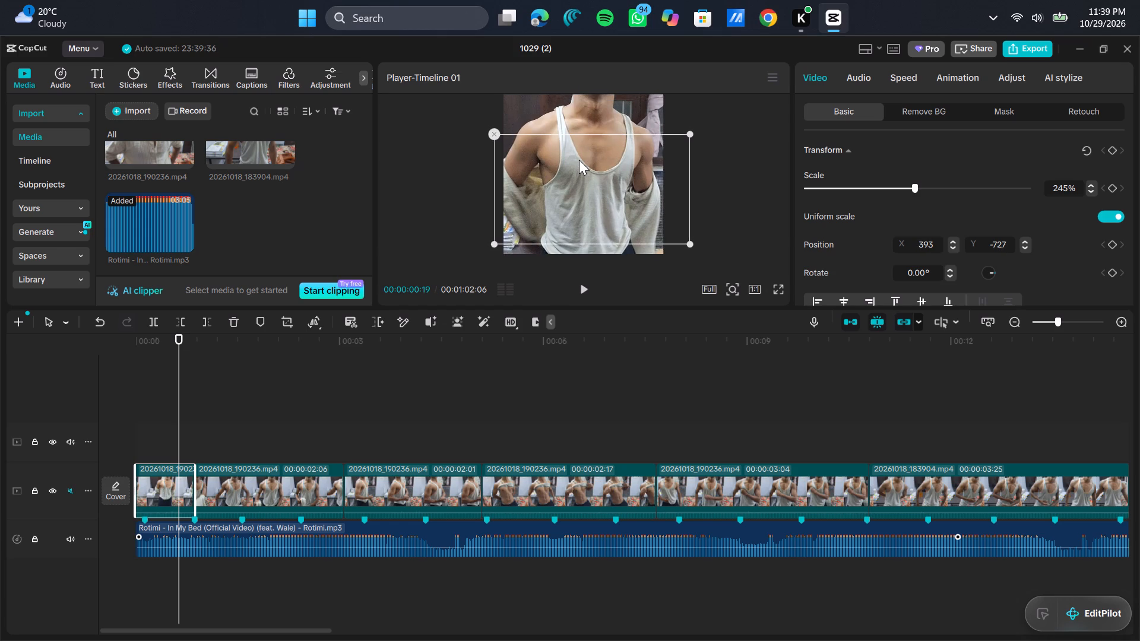
{"action": "left_click", "coordinate": [579, 160]}
Trim the second video clip's start and end so it finishes on the music's third beat marker, at 00:00:01:17.
{"action": "left_click", "coordinate": [297, 391]}
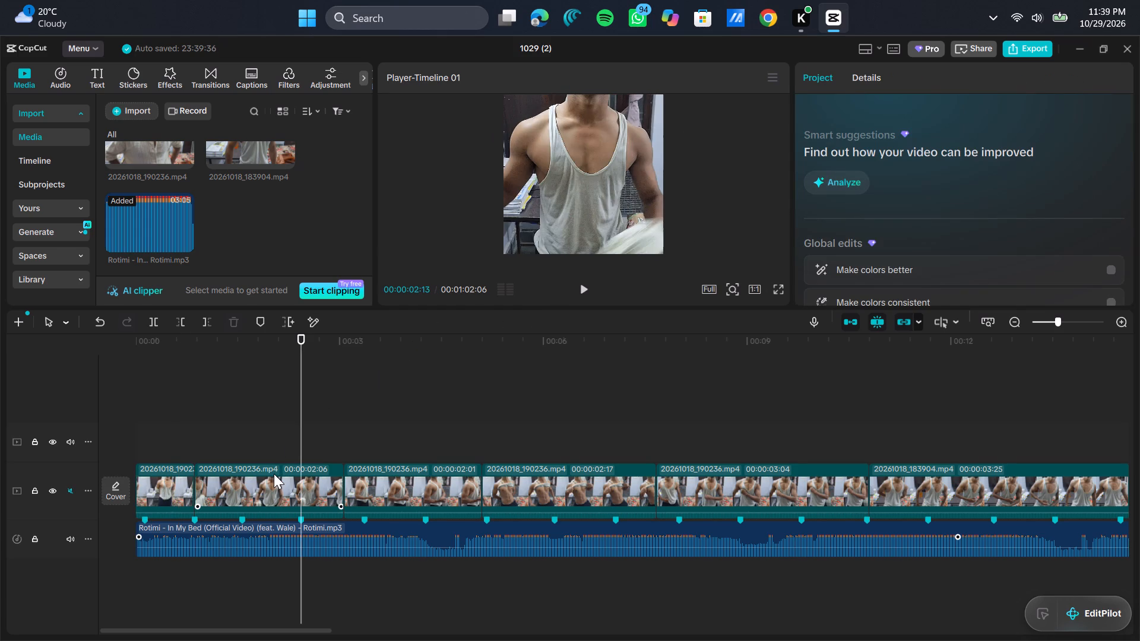
{"action": "left_click", "coordinate": [274, 474]}
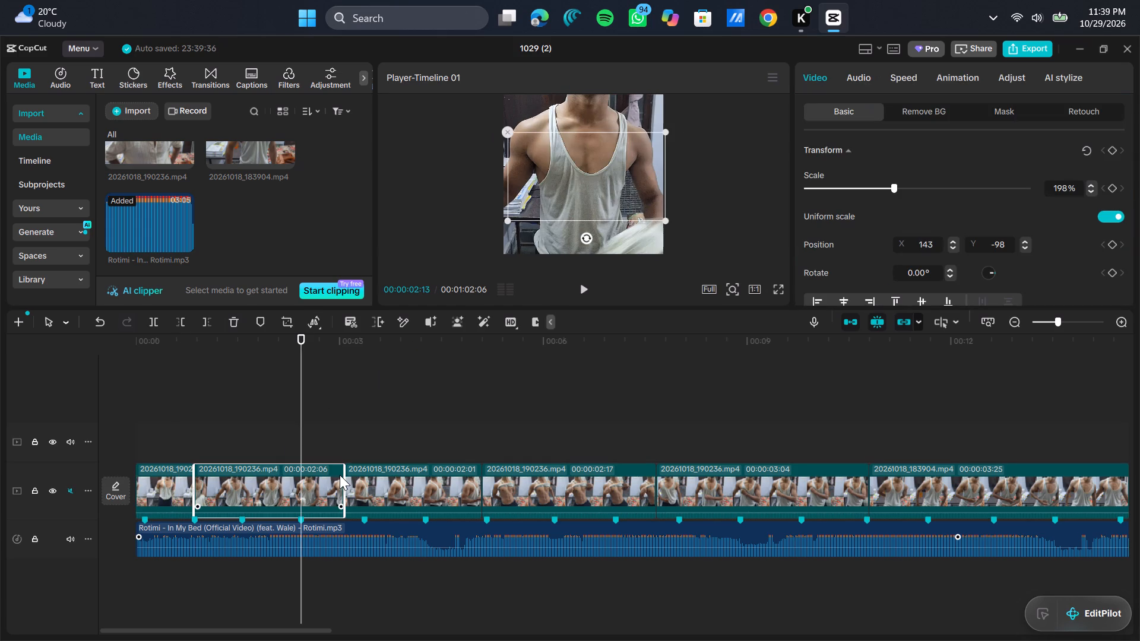
{"action": "left_click", "coordinate": [197, 487]}
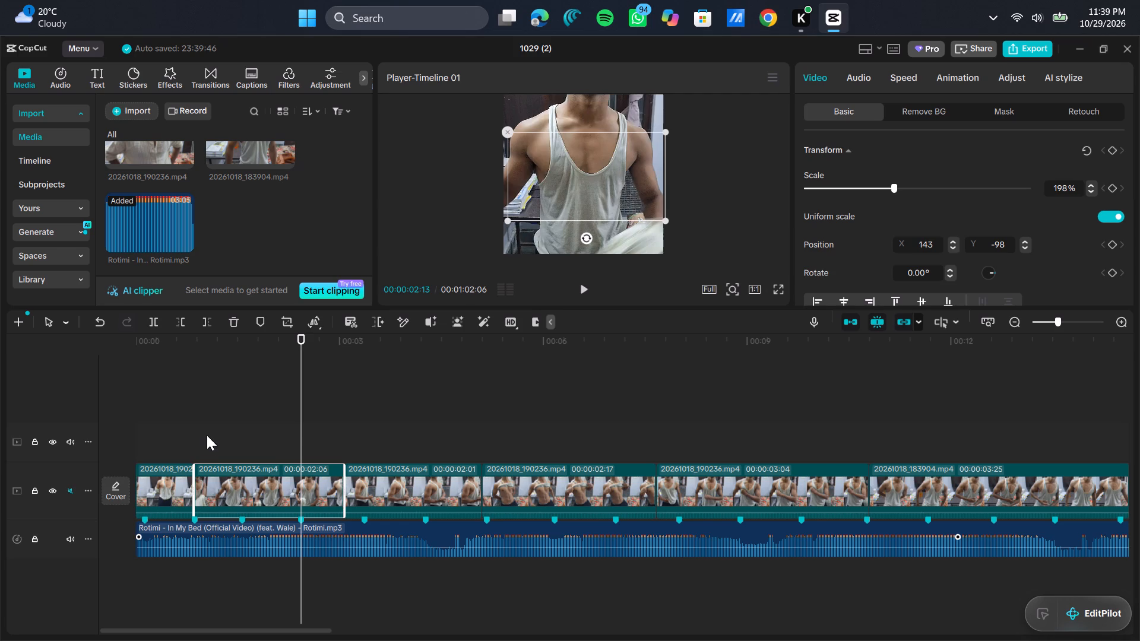
{"action": "left_click", "coordinate": [207, 435]}
{"action": "left_click_drag", "start_coordinate": [207, 435], "coordinate": [256, 440]}
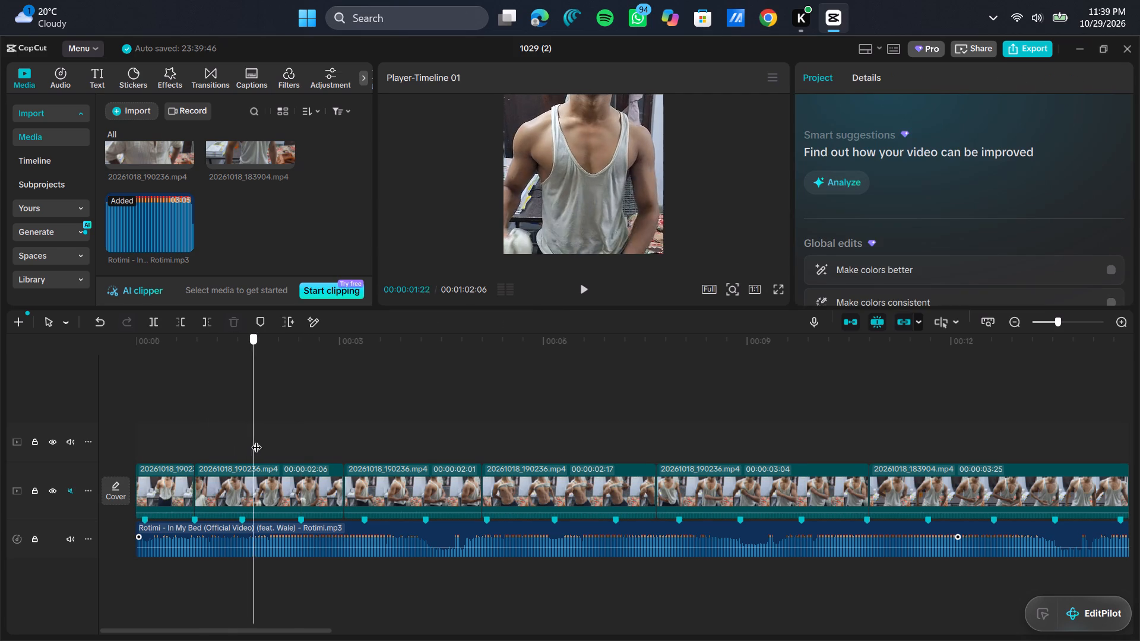
{"action": "left_click_drag", "start_coordinate": [256, 440], "coordinate": [333, 440]}
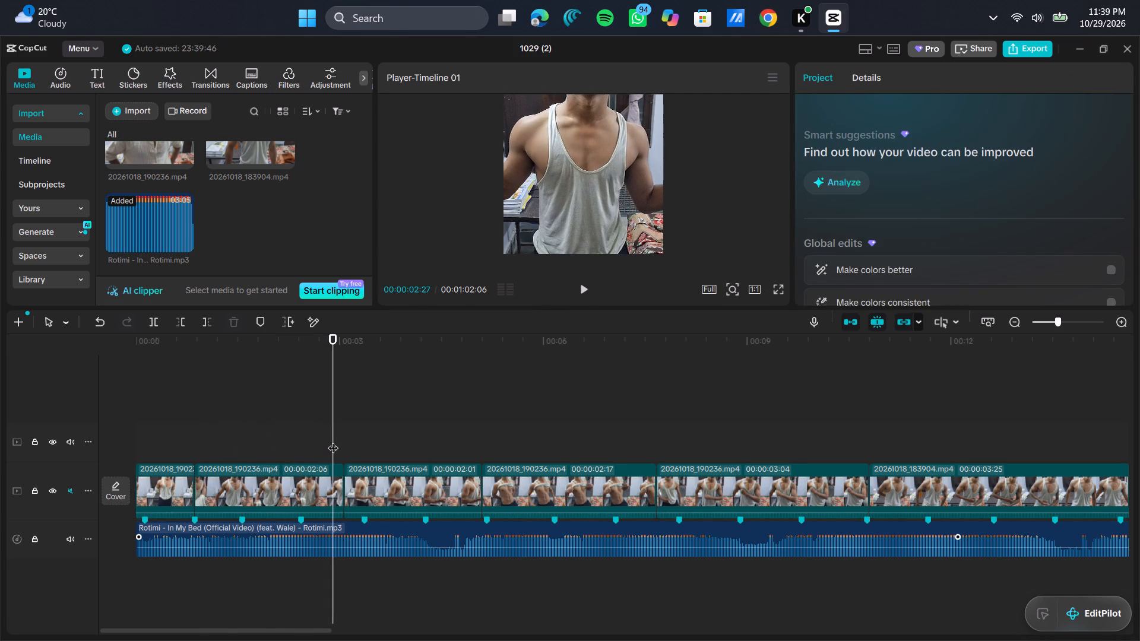
{"action": "left_click", "coordinate": [241, 477]}
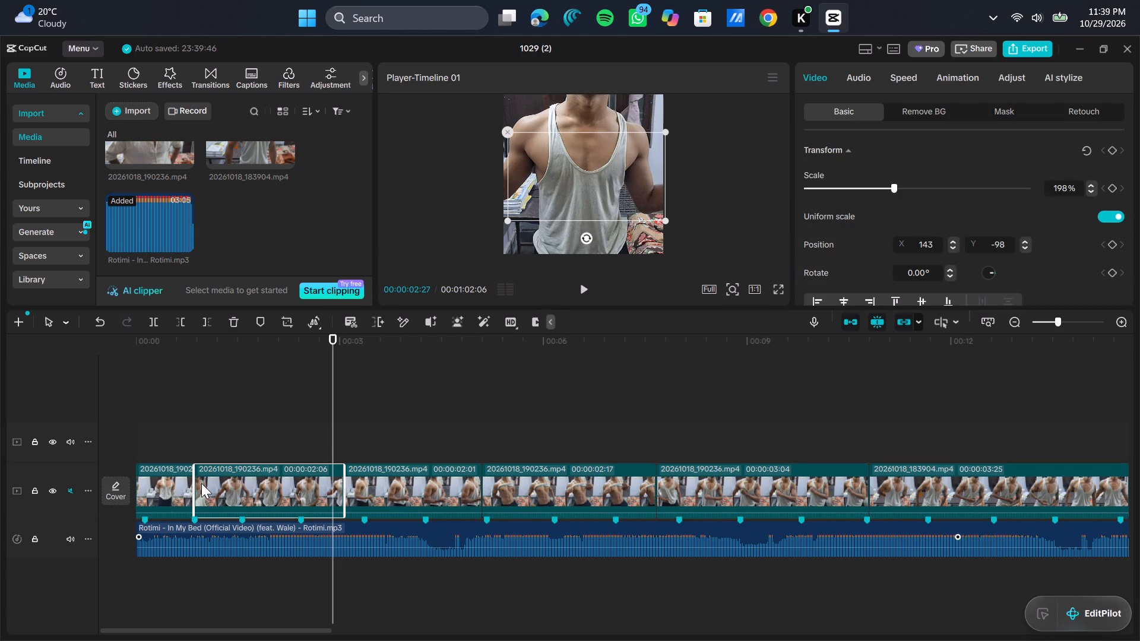
{"action": "left_click_drag", "start_coordinate": [195, 484], "coordinate": [258, 485]}
{"action": "left_click_drag", "start_coordinate": [284, 485], "coordinate": [270, 485]}
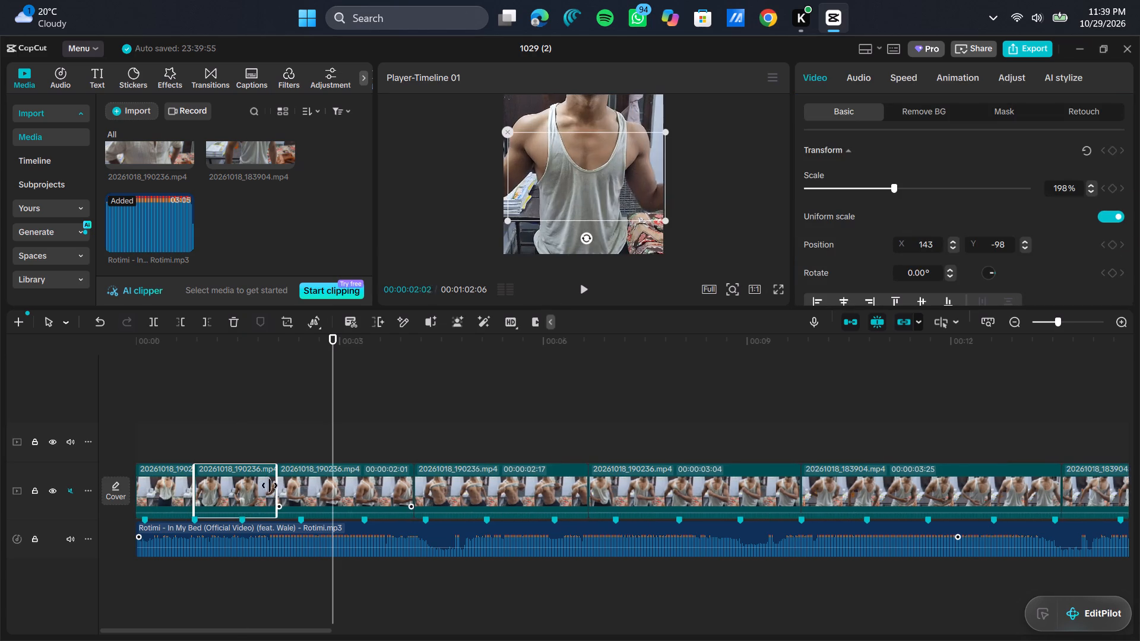
{"action": "left_click_drag", "start_coordinate": [270, 485], "coordinate": [239, 493]}
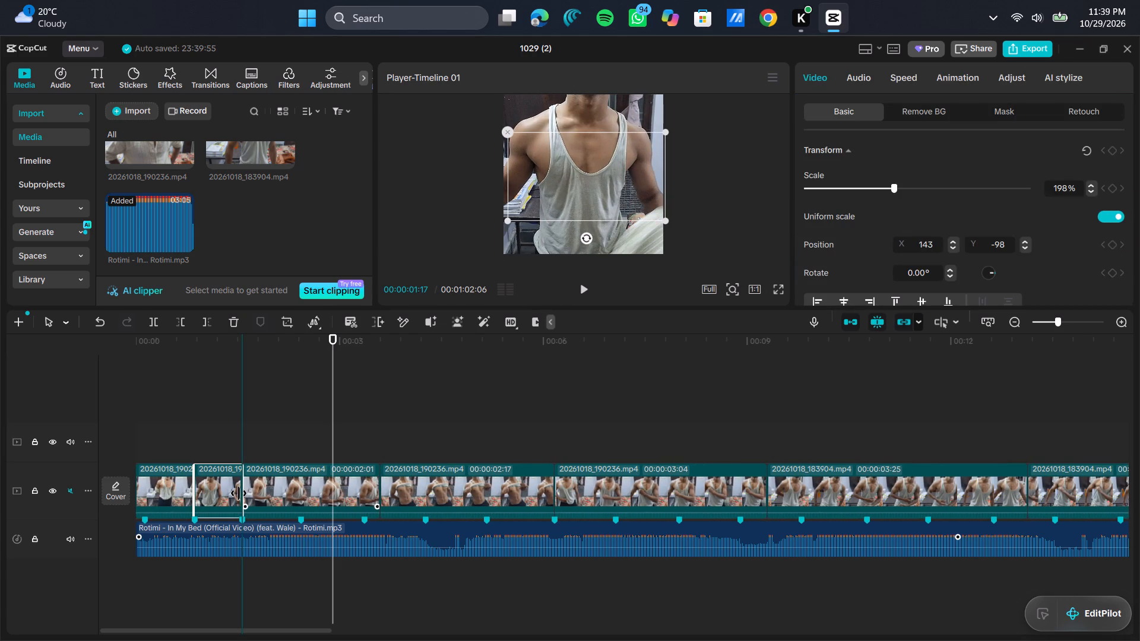
{"action": "left_click_drag", "start_coordinate": [239, 493], "coordinate": [277, 488]}
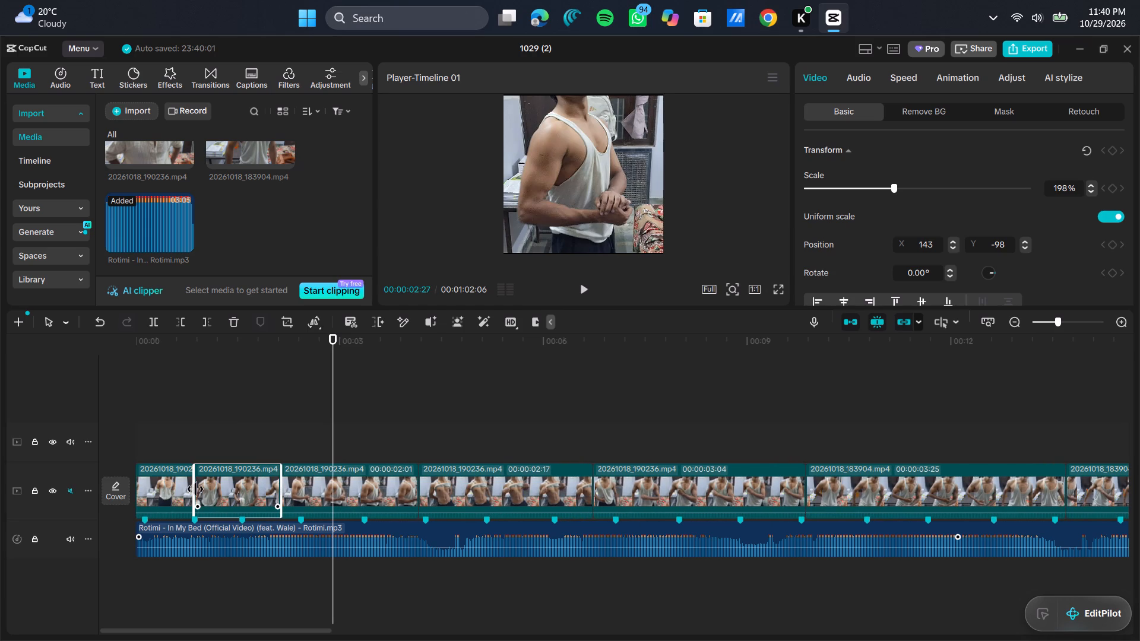
{"action": "left_click_drag", "start_coordinate": [194, 491], "coordinate": [218, 491]}
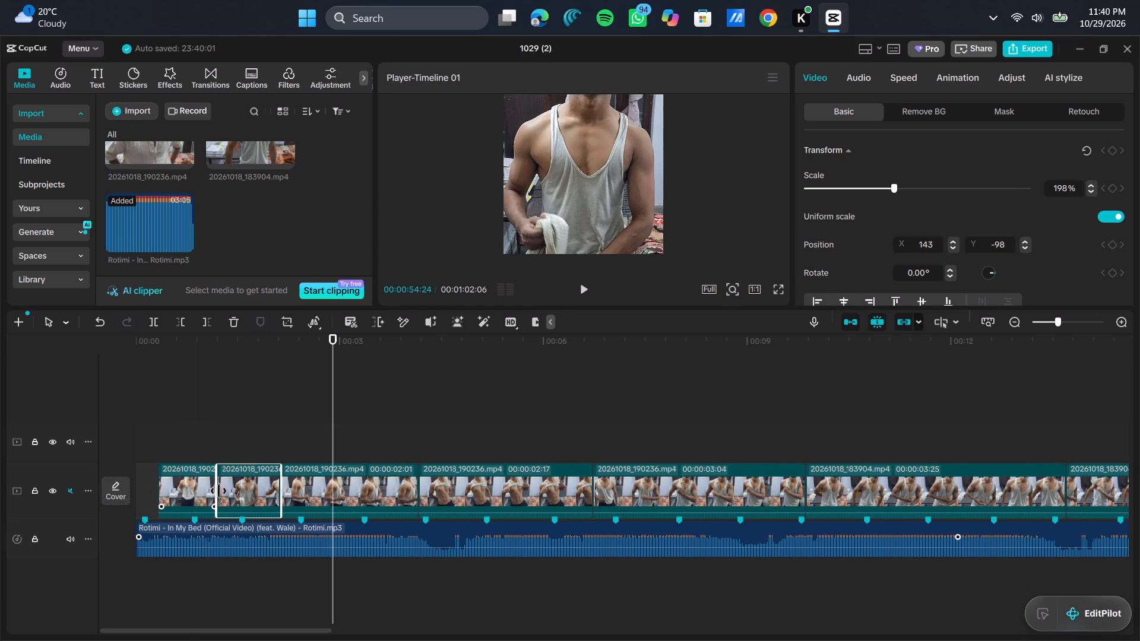
{"action": "left_click_drag", "start_coordinate": [218, 491], "coordinate": [219, 491]}
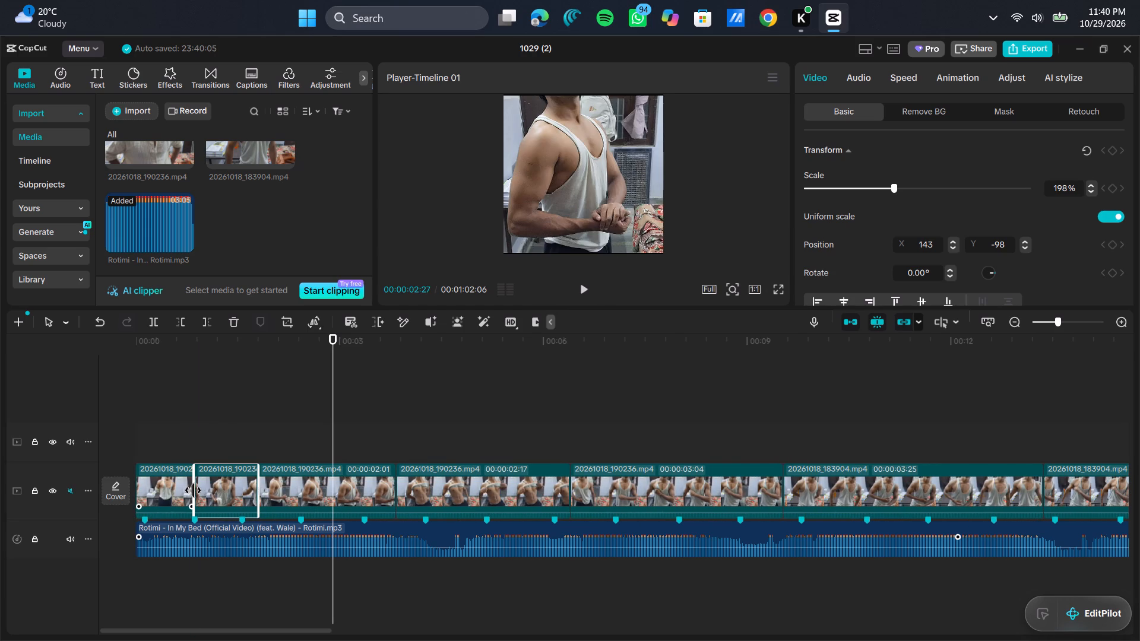
{"action": "left_click_drag", "start_coordinate": [193, 490], "coordinate": [213, 490]}
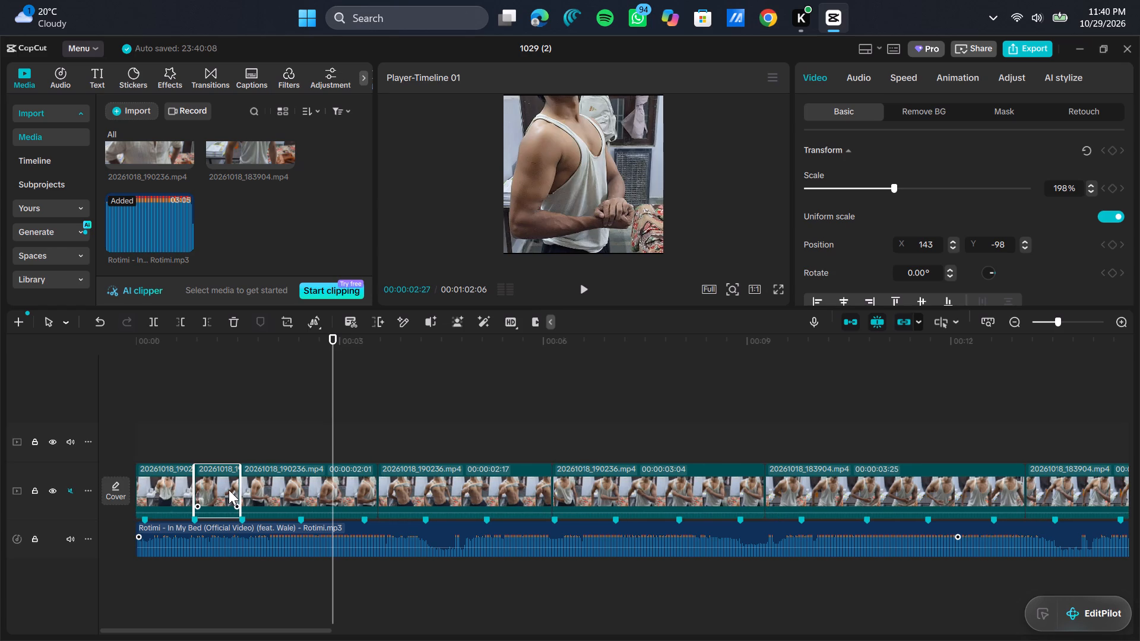
{"action": "left_click", "coordinate": [241, 490]}
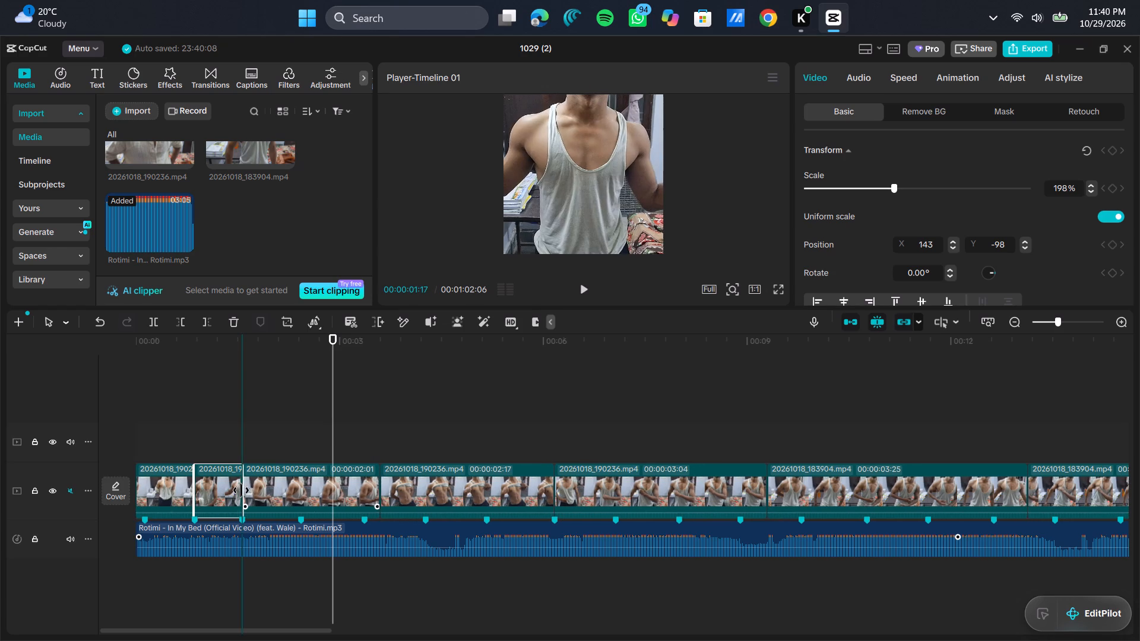
Trim the third video clip's start and end so it finishes on the music's fourth beat marker, about 2.4 seconds in.
{"action": "left_click", "coordinate": [286, 485]}
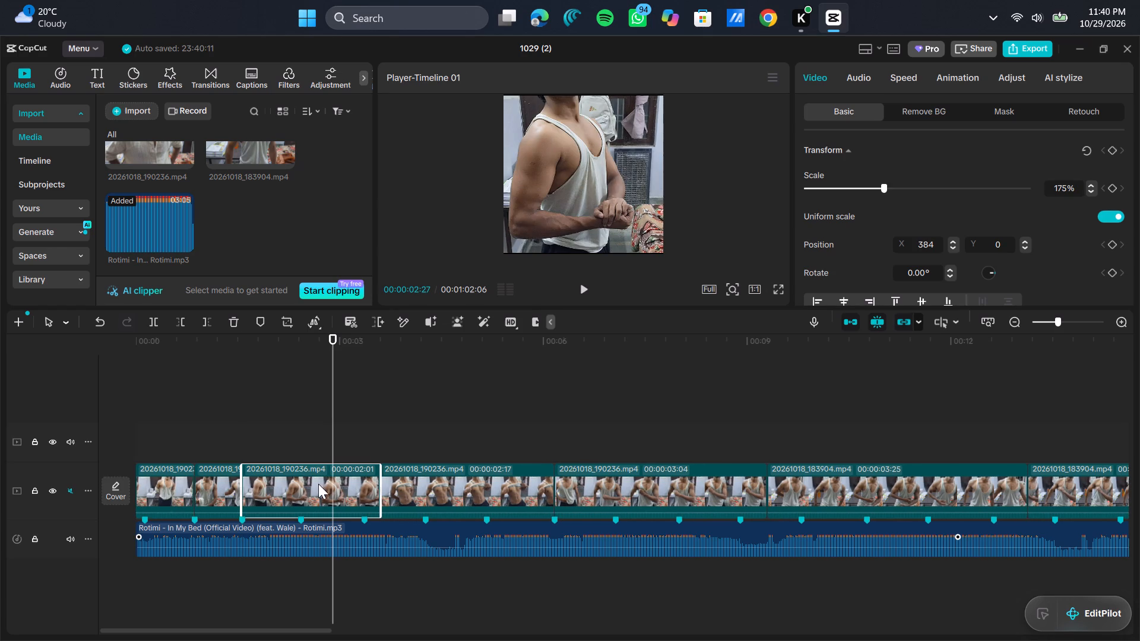
{"action": "left_click", "coordinate": [250, 490]}
{"action": "left_click_drag", "start_coordinate": [240, 490], "coordinate": [305, 488]}
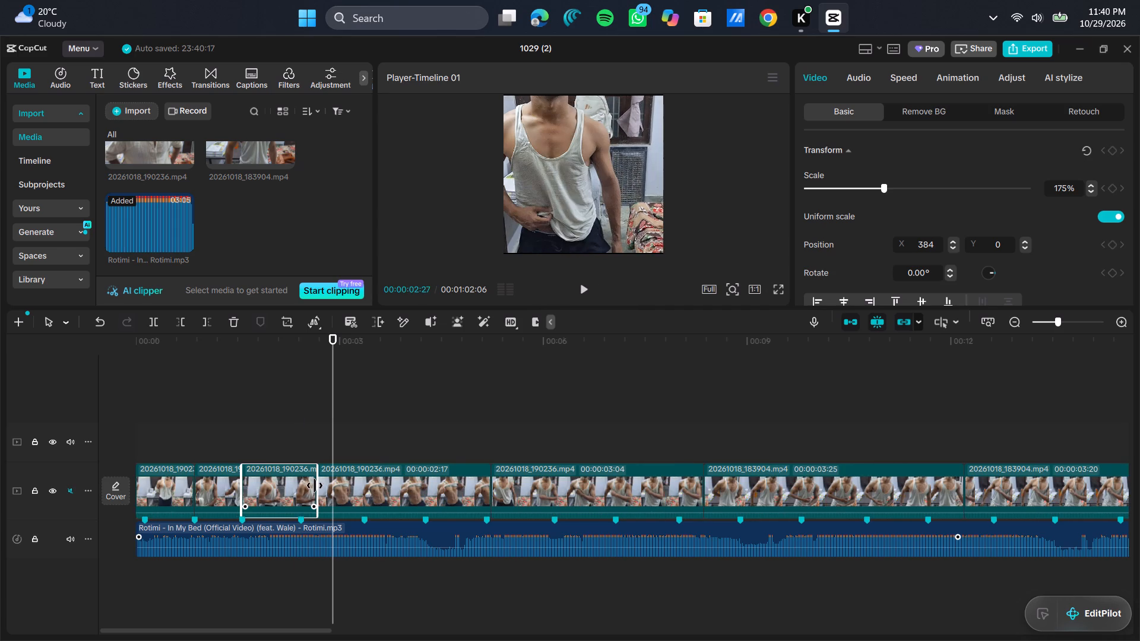
{"action": "left_click_drag", "start_coordinate": [316, 485], "coordinate": [299, 490]}
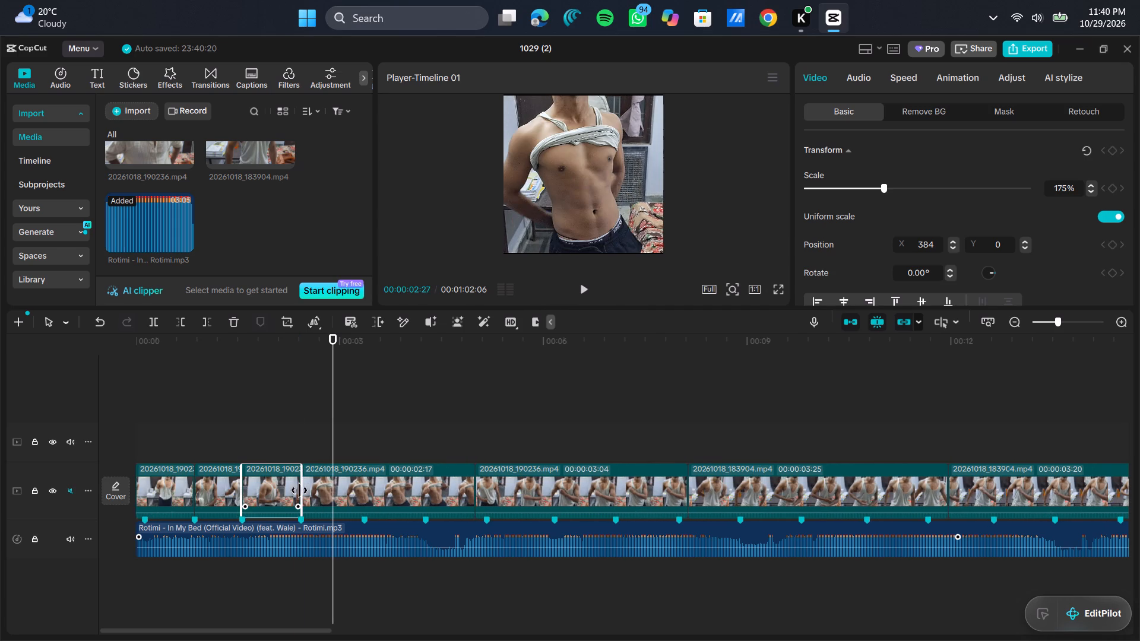
Enlarge the fourth video clip to 226% and reposition it in the square frame to X 848, Y 0.
{"action": "left_click", "coordinate": [350, 488]}
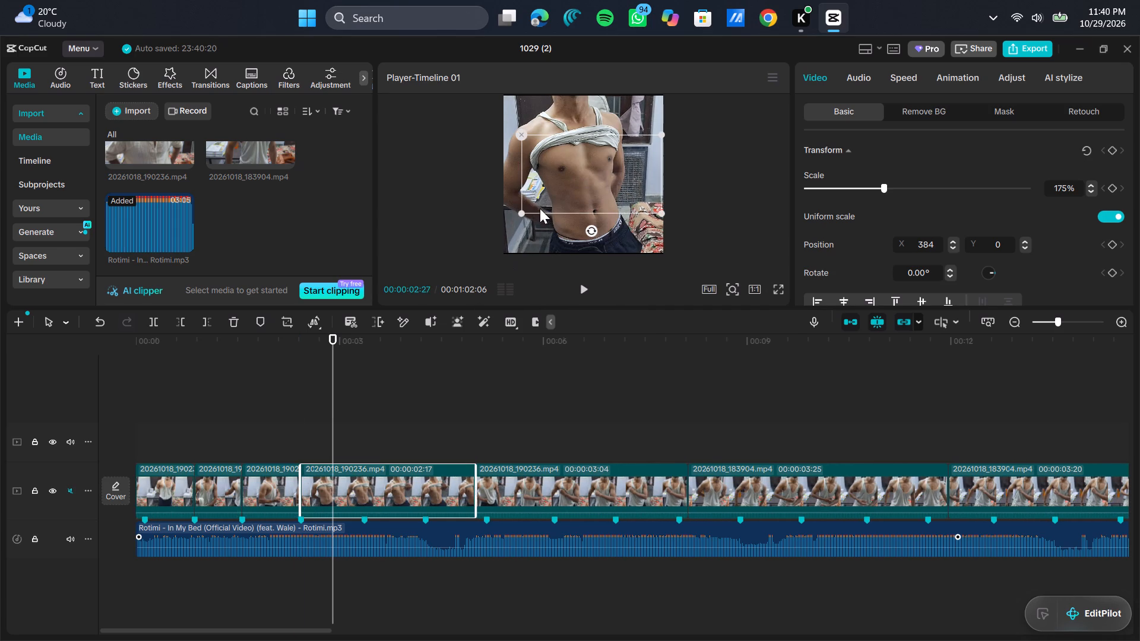
{"action": "left_click_drag", "start_coordinate": [522, 212], "coordinate": [491, 241]}
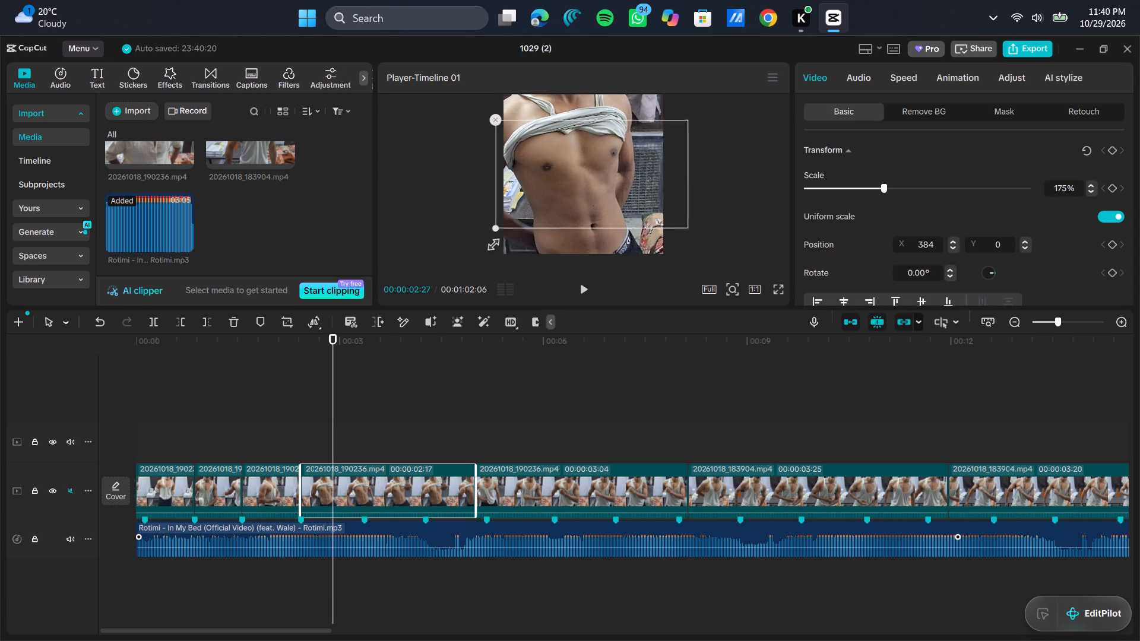
{"action": "left_click_drag", "start_coordinate": [491, 241], "coordinate": [502, 242]}
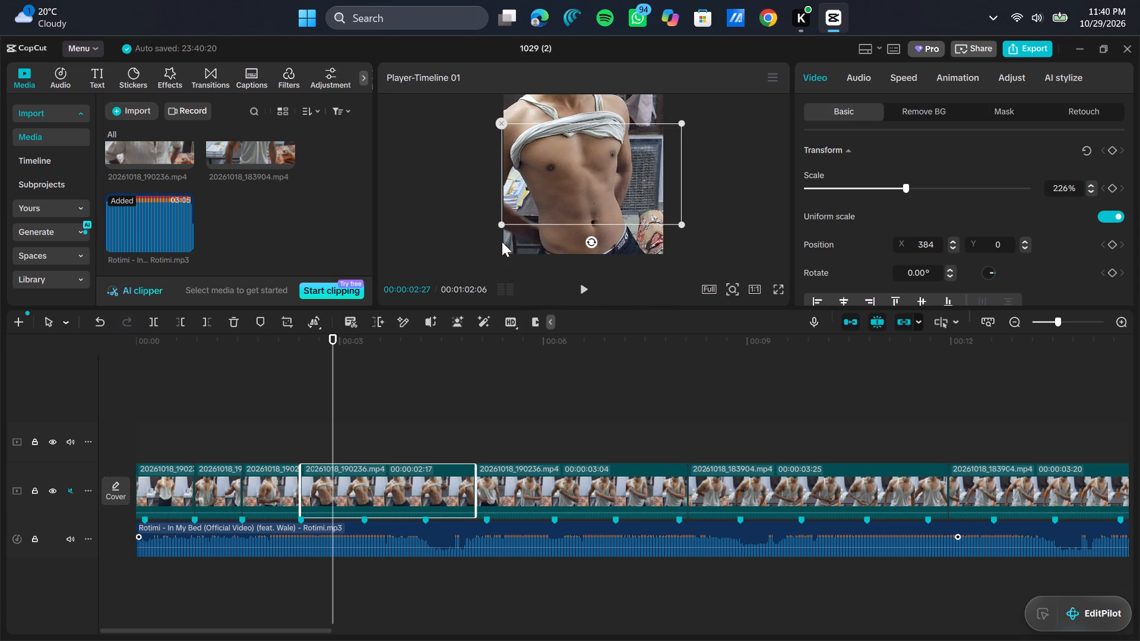
{"action": "left_click_drag", "start_coordinate": [546, 201], "coordinate": [557, 204]}
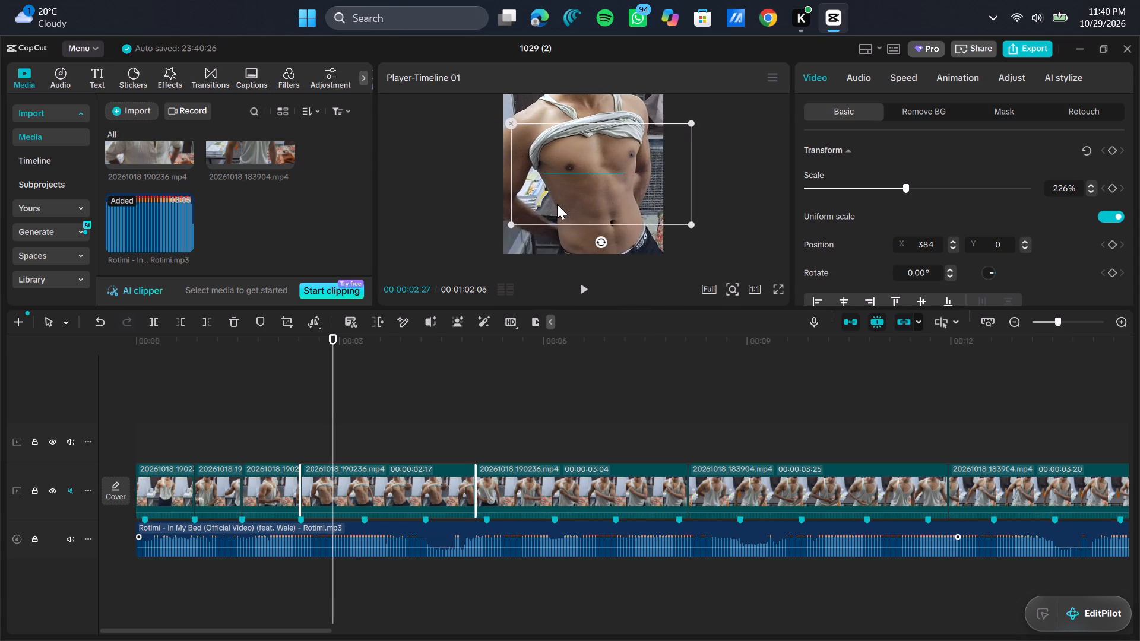
{"action": "left_click_drag", "start_coordinate": [557, 204], "coordinate": [556, 205]}
Trim the end of the fourth video clip back to the music's fifth beat marker, at about 00:00:03:11.
{"action": "left_click_drag", "start_coordinate": [476, 485], "coordinate": [444, 485]}
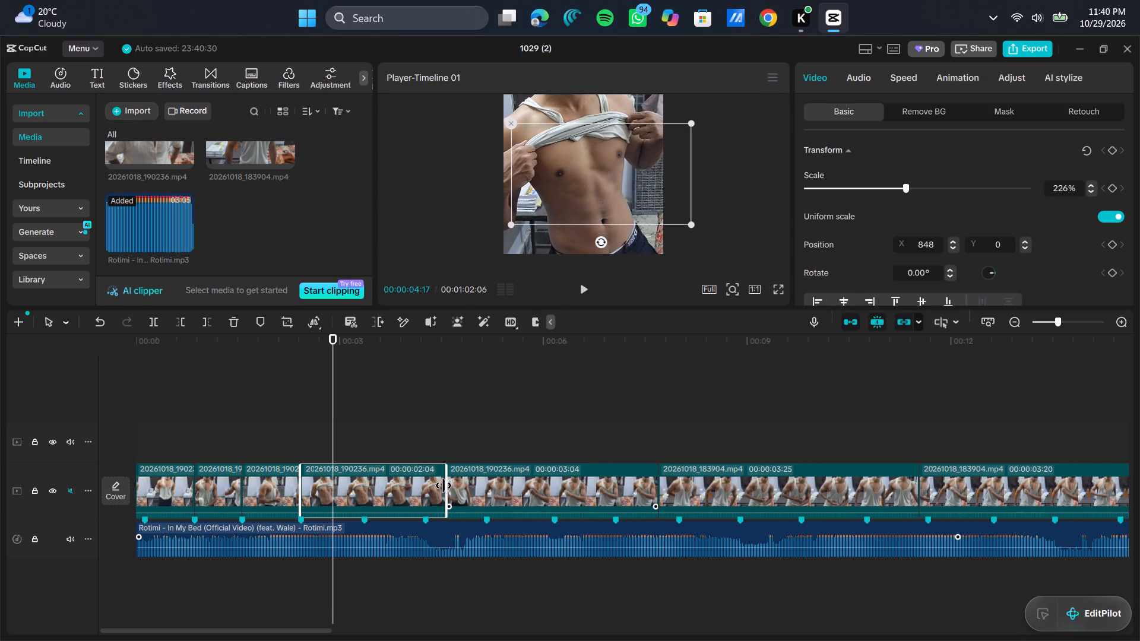
{"action": "left_click_drag", "start_coordinate": [444, 485], "coordinate": [362, 497]}
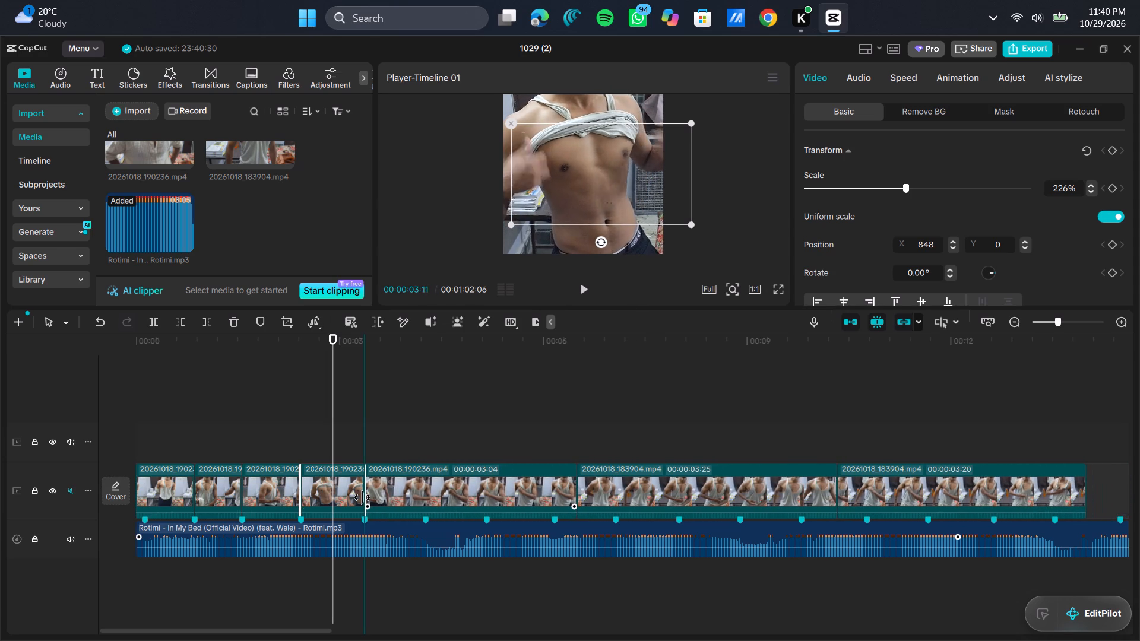
{"action": "left_click_drag", "start_coordinate": [362, 497], "coordinate": [334, 513]}
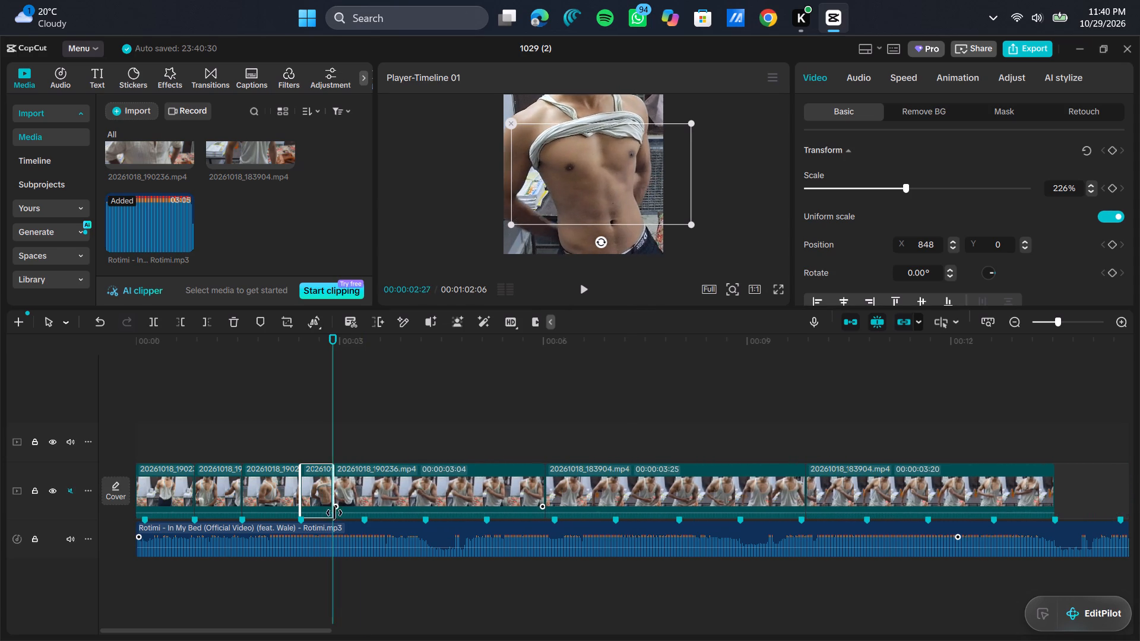
{"action": "left_click_drag", "start_coordinate": [334, 513], "coordinate": [365, 518]}
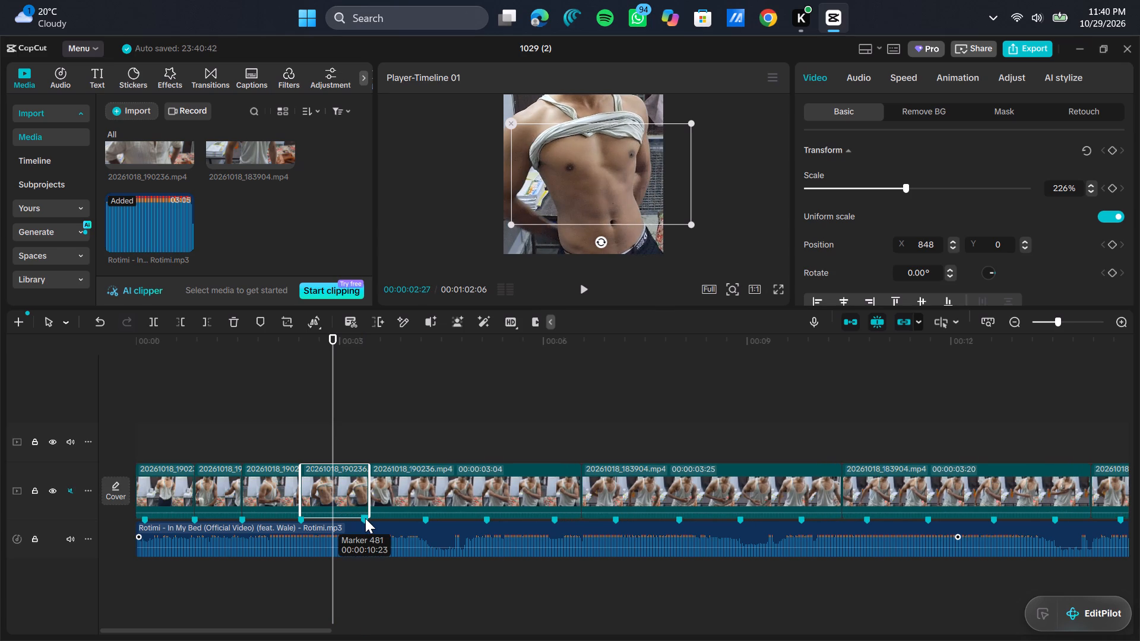
{"action": "left_click_drag", "start_coordinate": [370, 494], "coordinate": [363, 499]}
Trim the fifth video clip's start and end so it finishes on the music's sixth beat marker, just over four seconds in.
{"action": "left_click", "coordinate": [408, 495]}
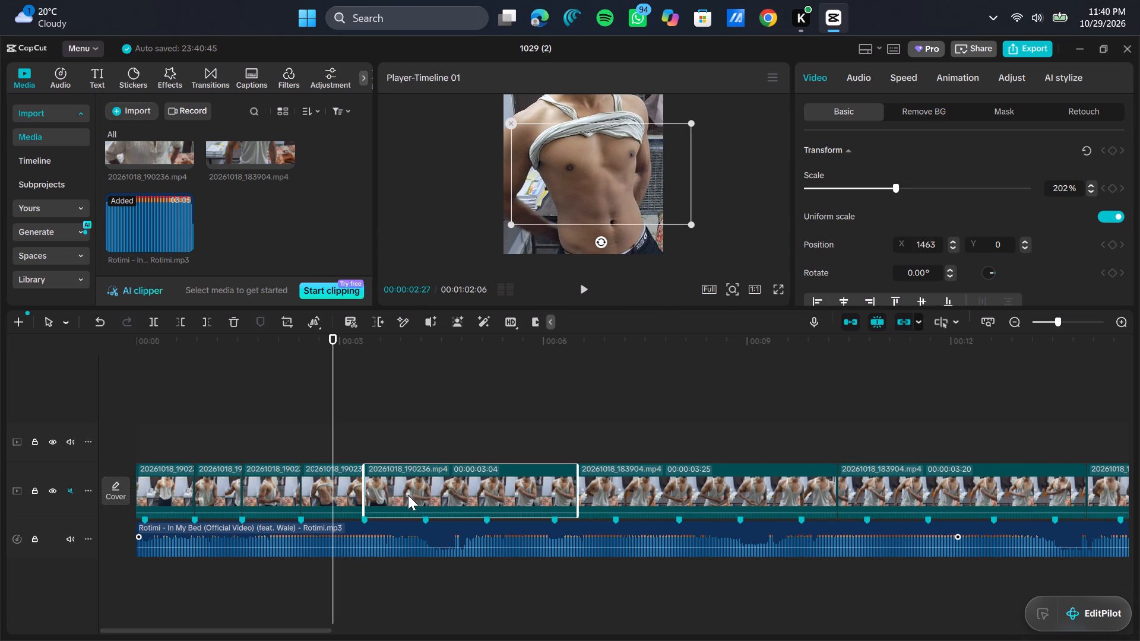
{"action": "left_click", "coordinate": [413, 432]}
{"action": "left_click", "coordinate": [387, 481]}
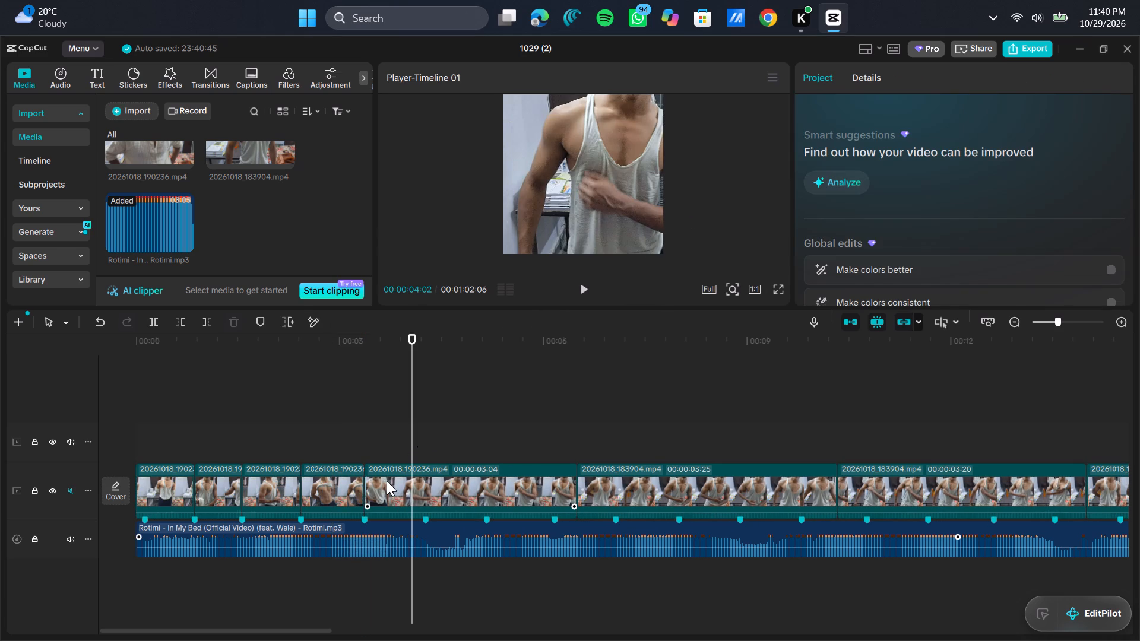
{"action": "left_click_drag", "start_coordinate": [363, 490], "coordinate": [386, 490]}
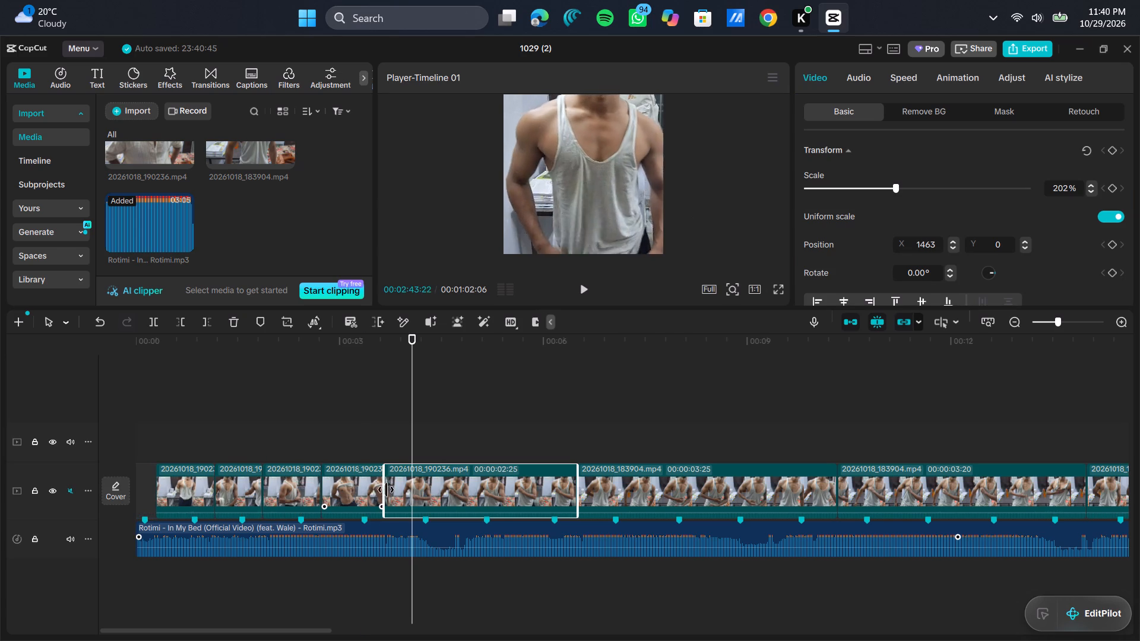
{"action": "left_click_drag", "start_coordinate": [386, 490], "coordinate": [413, 490]}
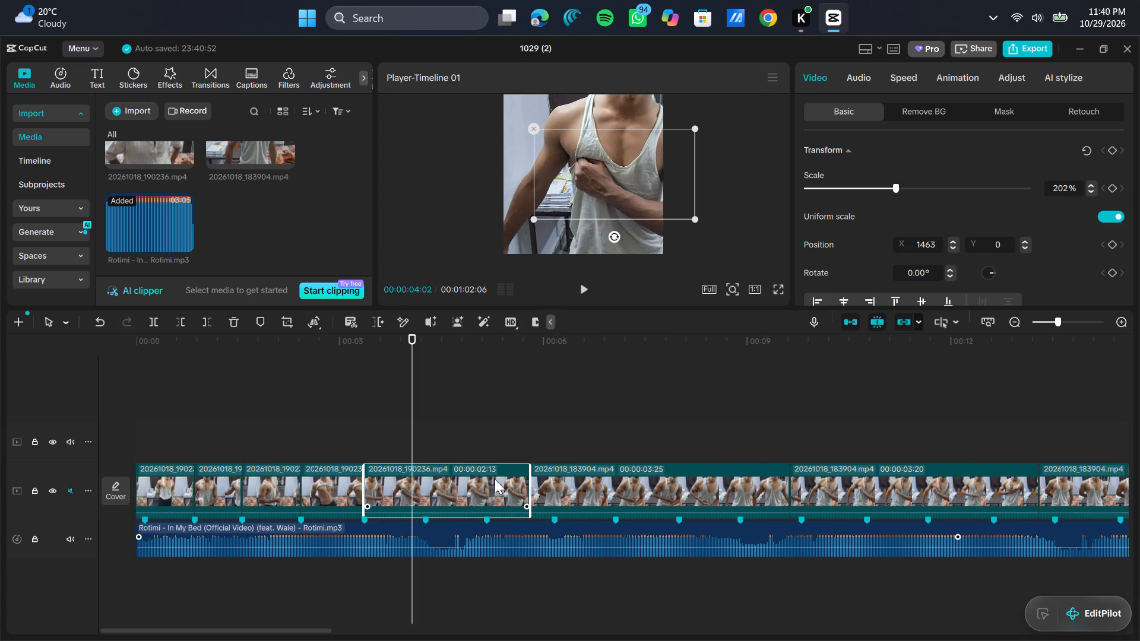
{"action": "left_click_drag", "start_coordinate": [528, 484], "coordinate": [443, 489]}
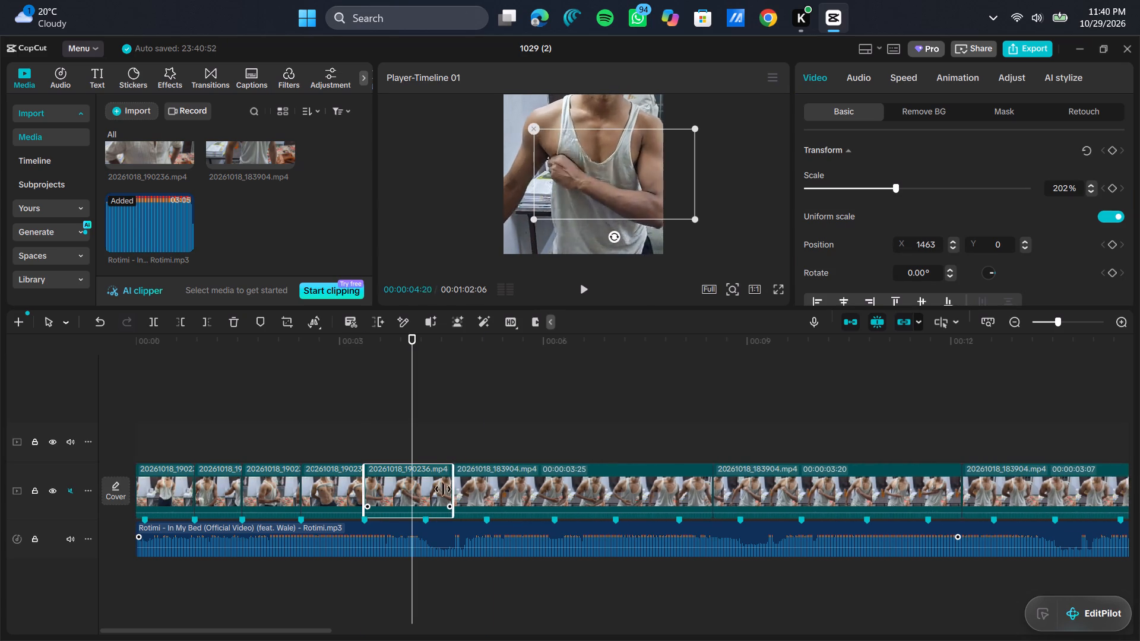
{"action": "left_click_drag", "start_coordinate": [443, 489], "coordinate": [422, 497]}
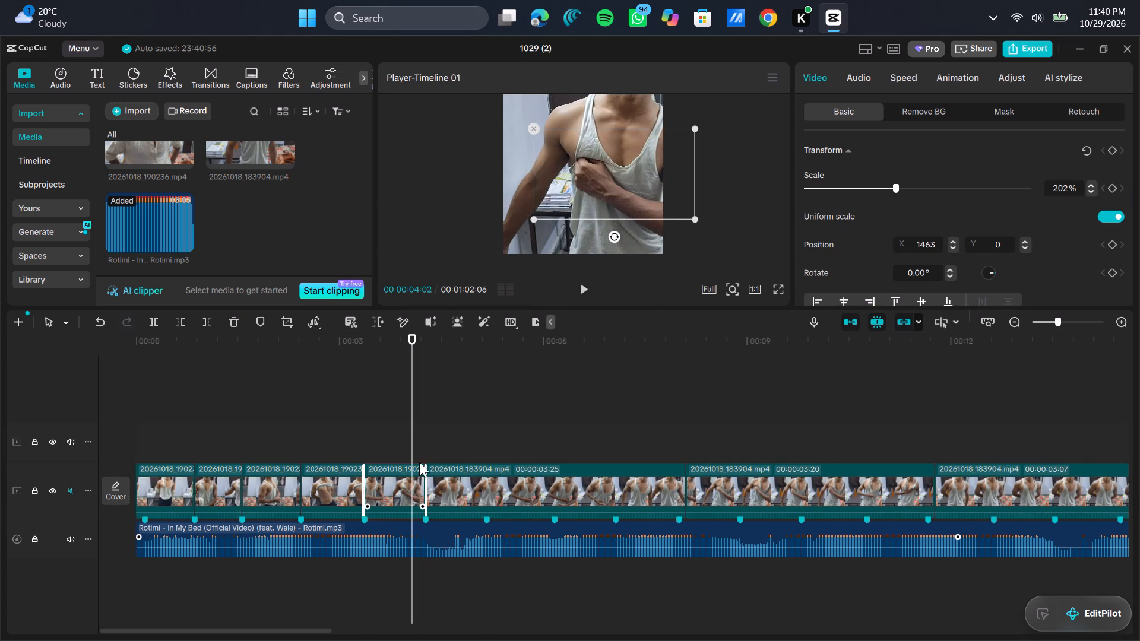
Trim the end of the sixth video clip back to the music's seventh beat marker, just over five seconds in.
{"action": "left_click", "coordinate": [490, 487]}
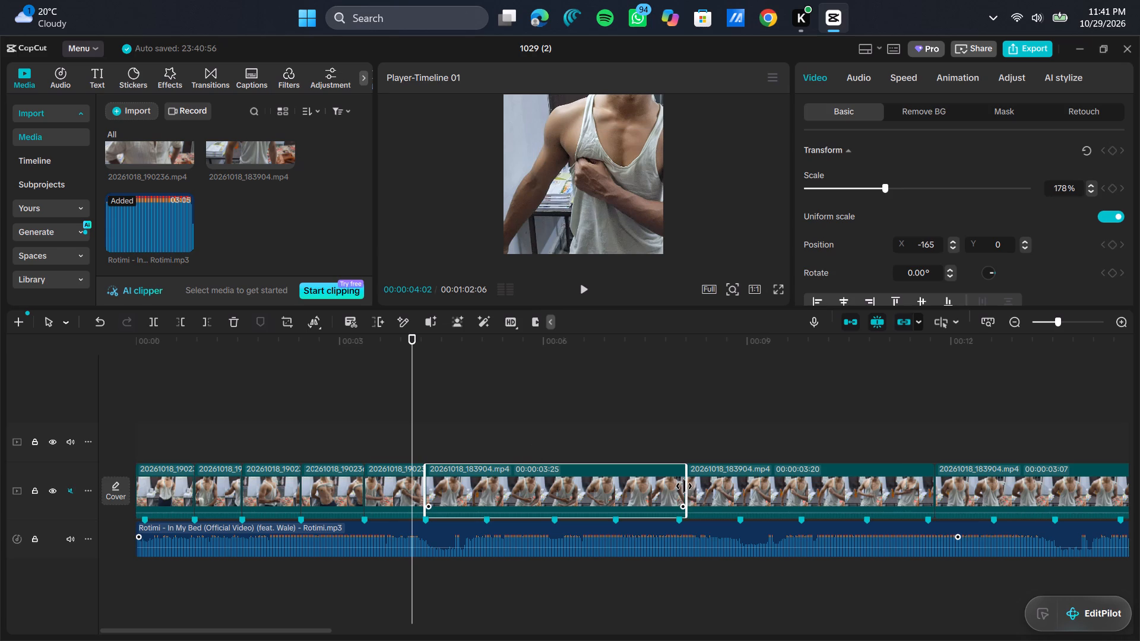
{"action": "left_click_drag", "start_coordinate": [684, 486], "coordinate": [489, 512]}
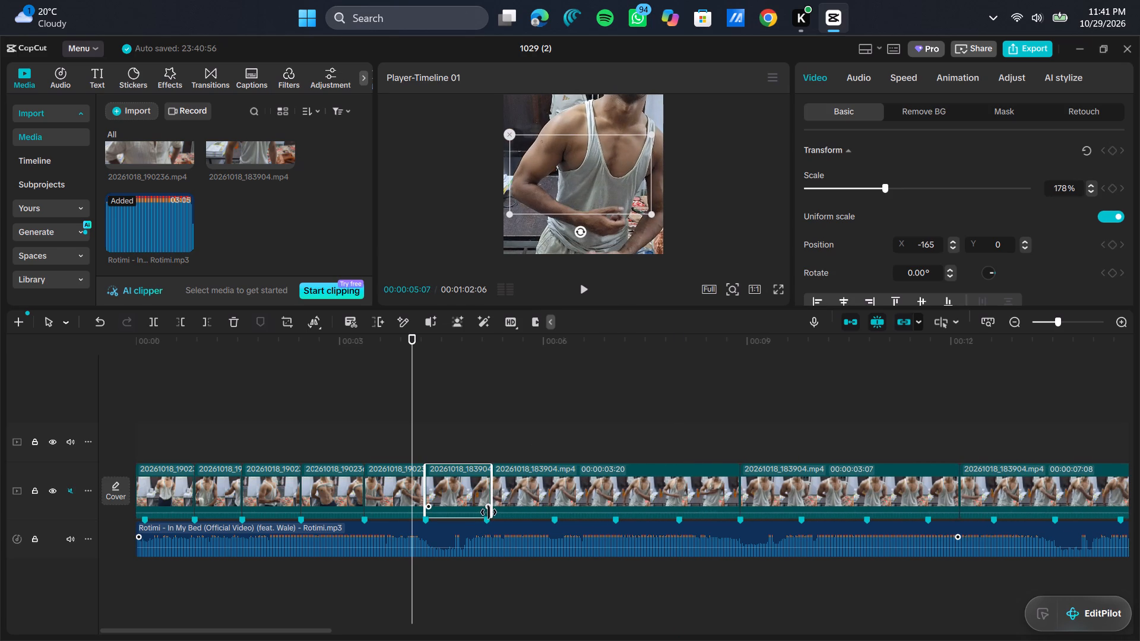
{"action": "left_click_drag", "start_coordinate": [489, 512], "coordinate": [484, 515]}
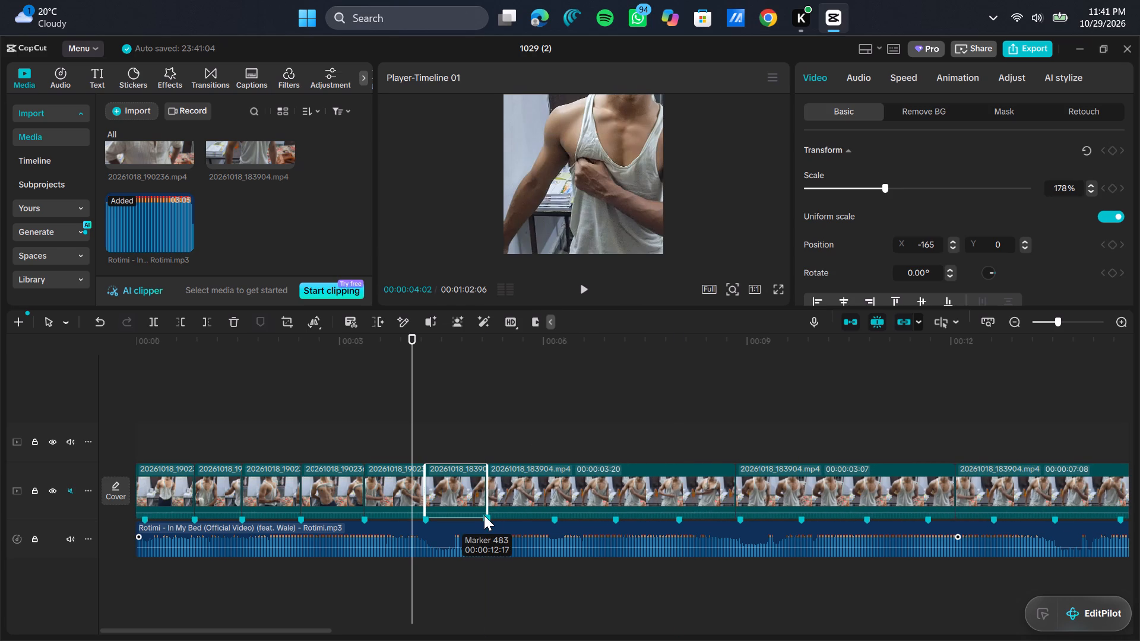
Extend the end of the sixth video clip past the seventh beat marker until it lasts 00:00:02:18.
{"action": "left_click_drag", "start_coordinate": [412, 427], "coordinate": [424, 427]}
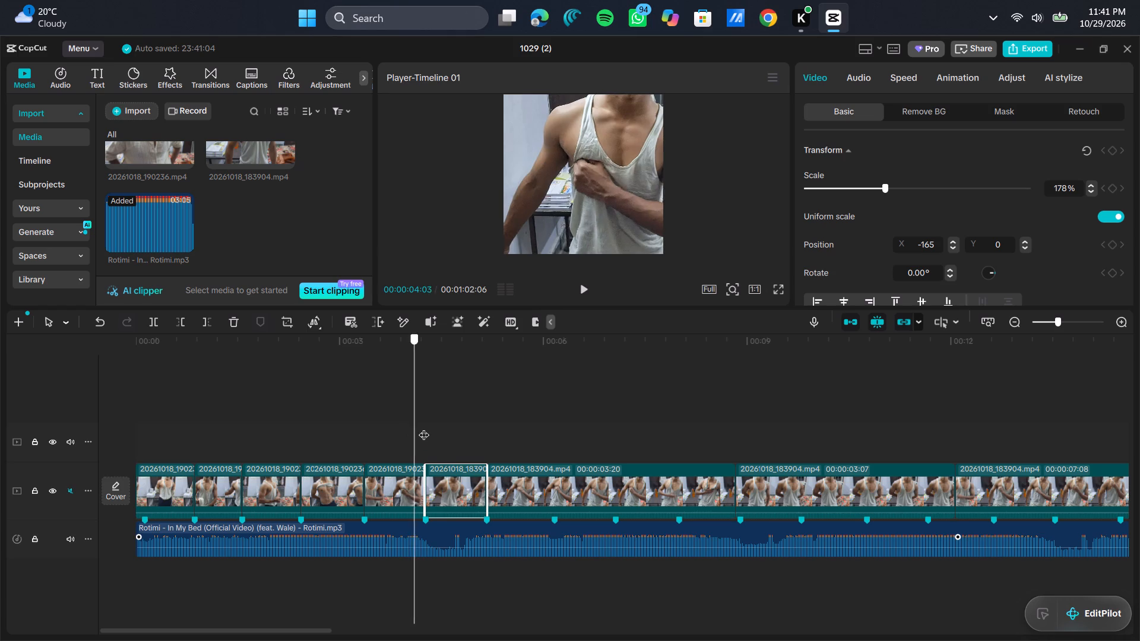
{"action": "left_click_drag", "start_coordinate": [424, 427], "coordinate": [490, 423]}
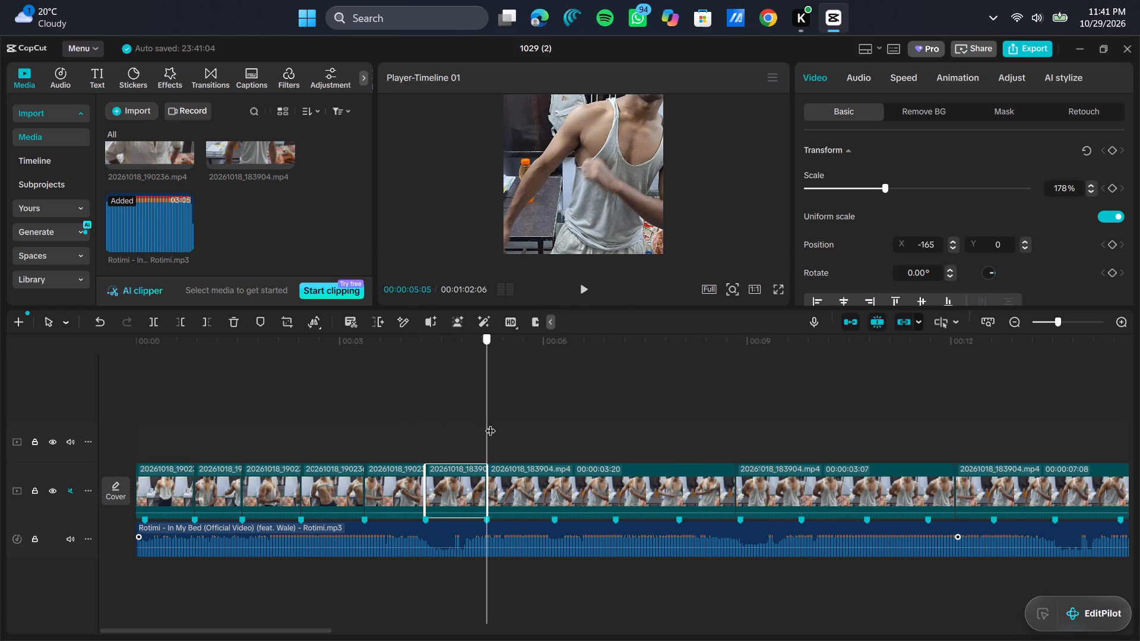
{"action": "left_click_drag", "start_coordinate": [490, 423], "coordinate": [452, 446]}
{"action": "left_click_drag", "start_coordinate": [486, 485], "coordinate": [560, 478]}
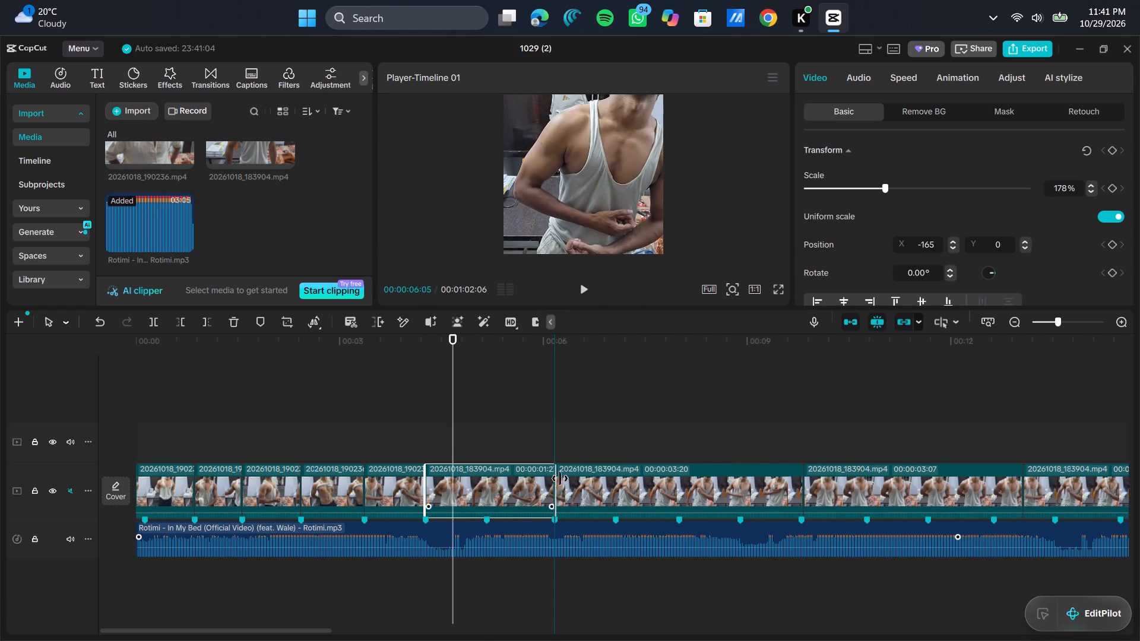
{"action": "left_click_drag", "start_coordinate": [560, 478], "coordinate": [601, 471]}
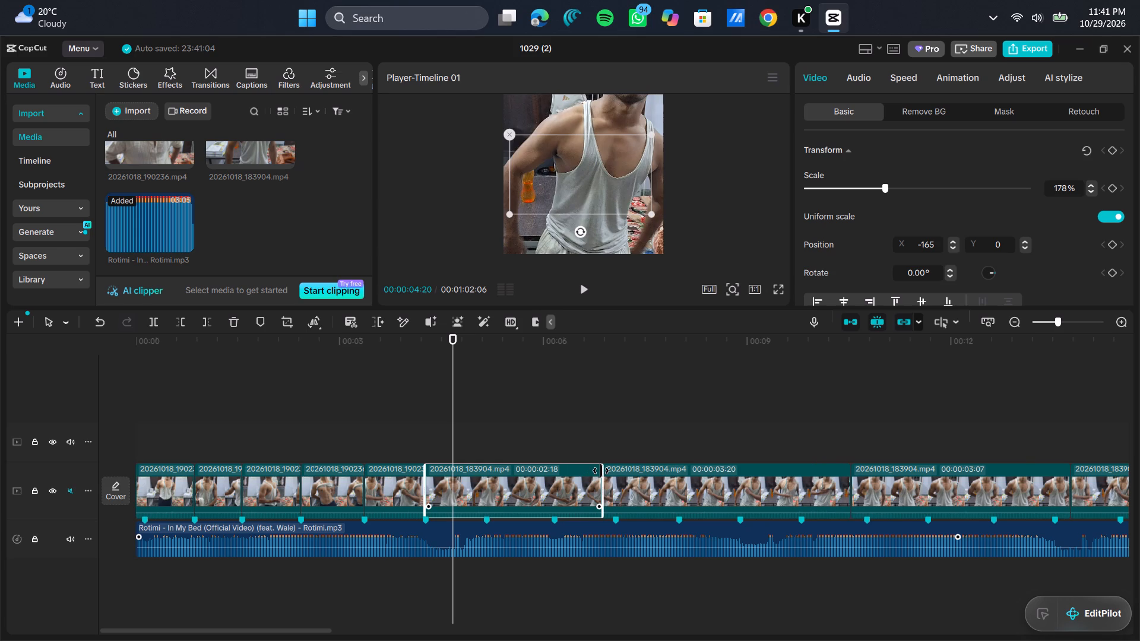
Move the 00:00:03:20 clip into sixth place and trim its end back to the music's seventh beat marker.
{"action": "scroll", "coordinate": [681, 451], "scroll_direction": "left", "scroll_amount": 3}
{"action": "scroll", "coordinate": [681, 451], "scroll_direction": "right", "scroll_amount": 6}
{"action": "left_click_drag", "start_coordinate": [453, 423], "coordinate": [538, 430]}
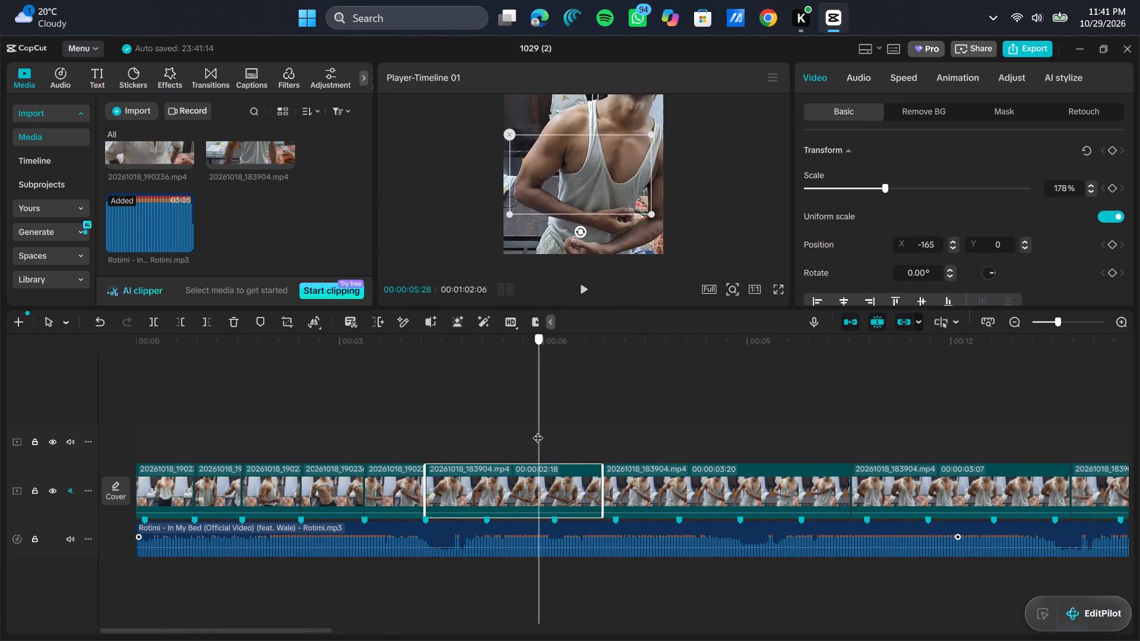
{"action": "left_click_drag", "start_coordinate": [538, 430], "coordinate": [600, 430]}
{"action": "left_click_drag", "start_coordinate": [661, 477], "coordinate": [474, 483]}
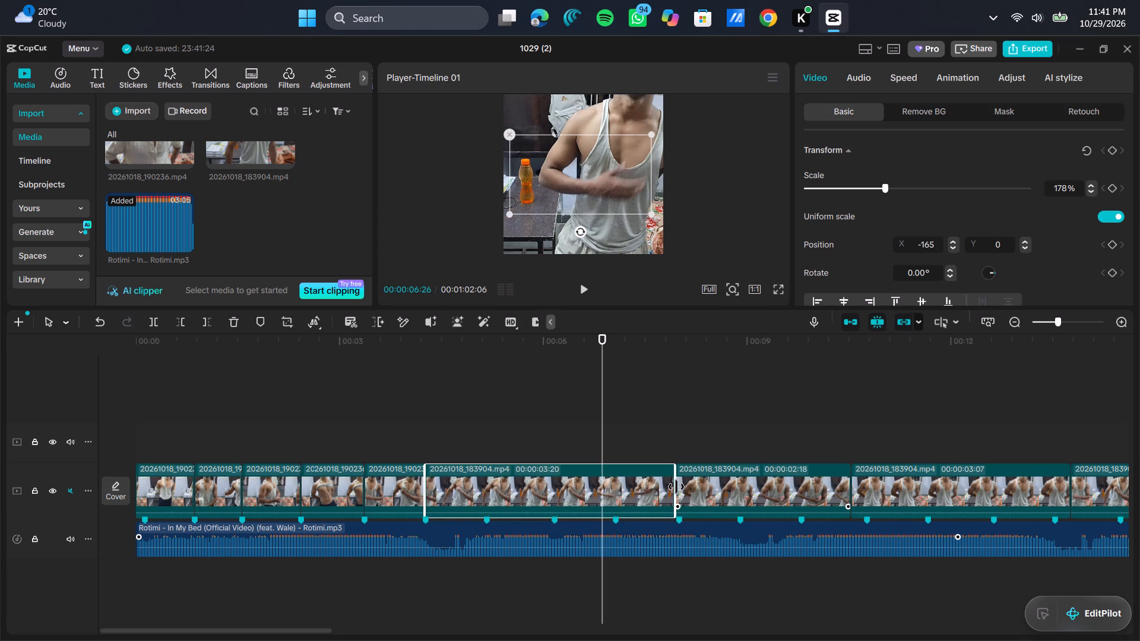
{"action": "left_click_drag", "start_coordinate": [675, 487], "coordinate": [484, 497]}
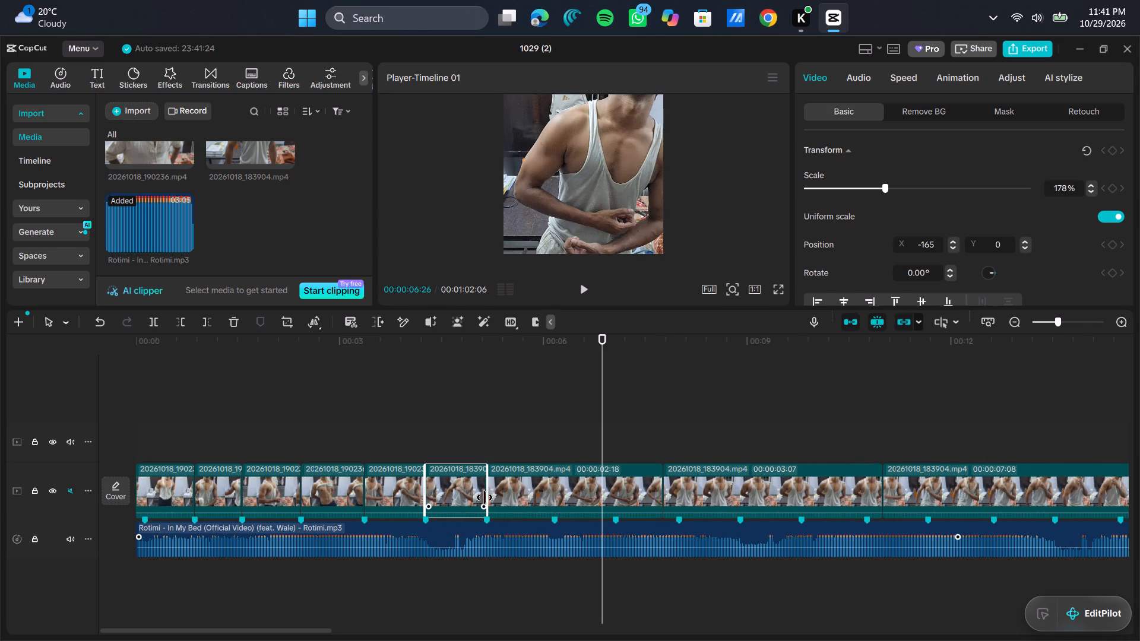
Move the 00:00:03:07 clip into seventh place and trim its end back to the music's eighth beat marker, just over six seconds in.
{"action": "left_click_drag", "start_coordinate": [697, 486], "coordinate": [519, 488]}
{"action": "left_click_drag", "start_coordinate": [709, 482], "coordinate": [556, 493]}
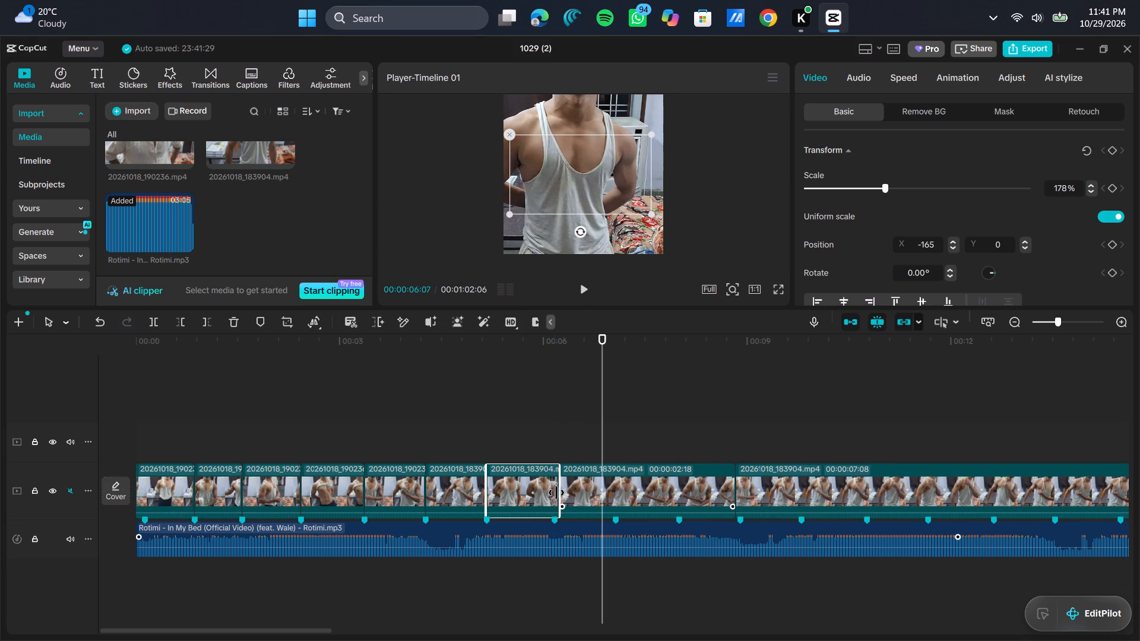
{"action": "left_click_drag", "start_coordinate": [556, 493], "coordinate": [555, 494]}
Reposition the seventh video clip in the square frame to X 496, Y 0 and enlarge it to 179%.
{"action": "left_click", "coordinate": [519, 421]}
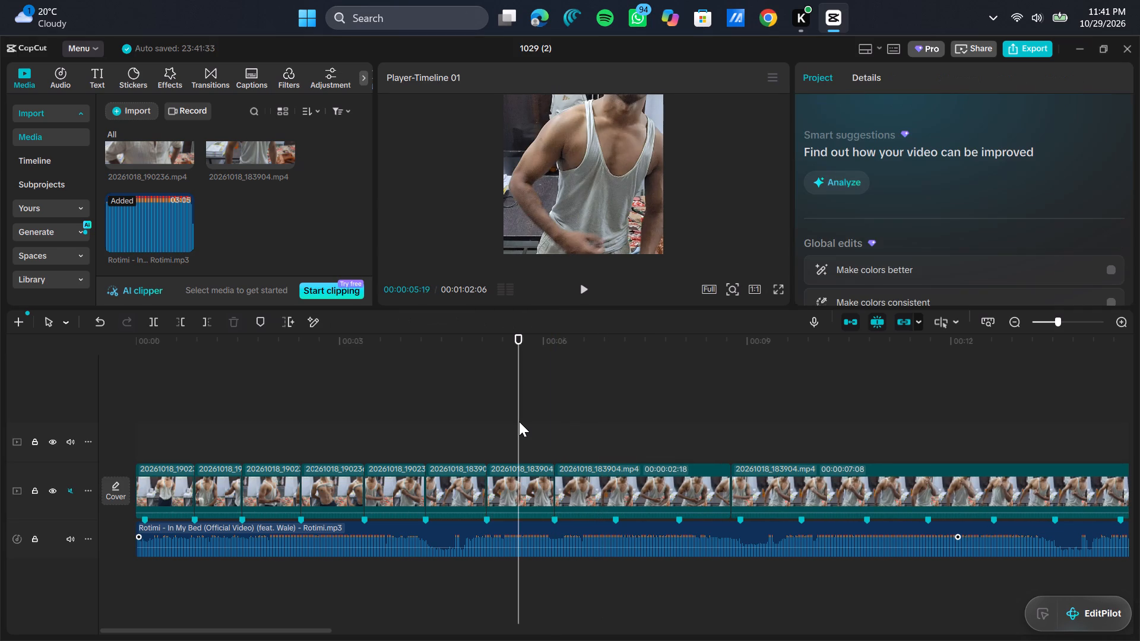
{"action": "left_click_drag", "start_coordinate": [560, 199], "coordinate": [568, 201]}
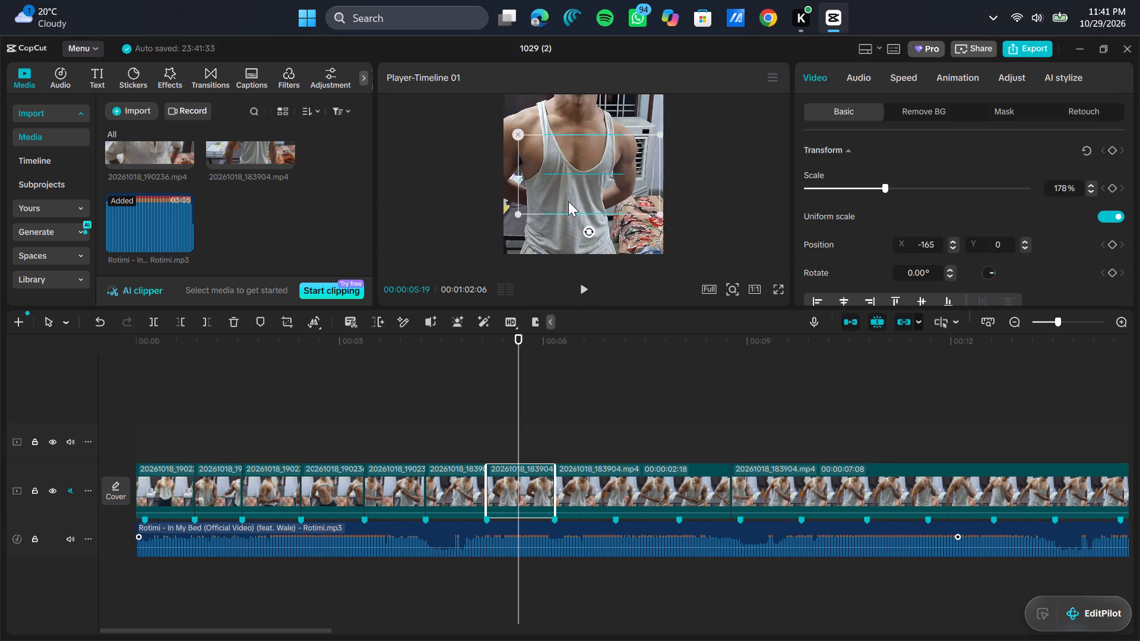
{"action": "left_click_drag", "start_coordinate": [568, 201], "coordinate": [574, 205]}
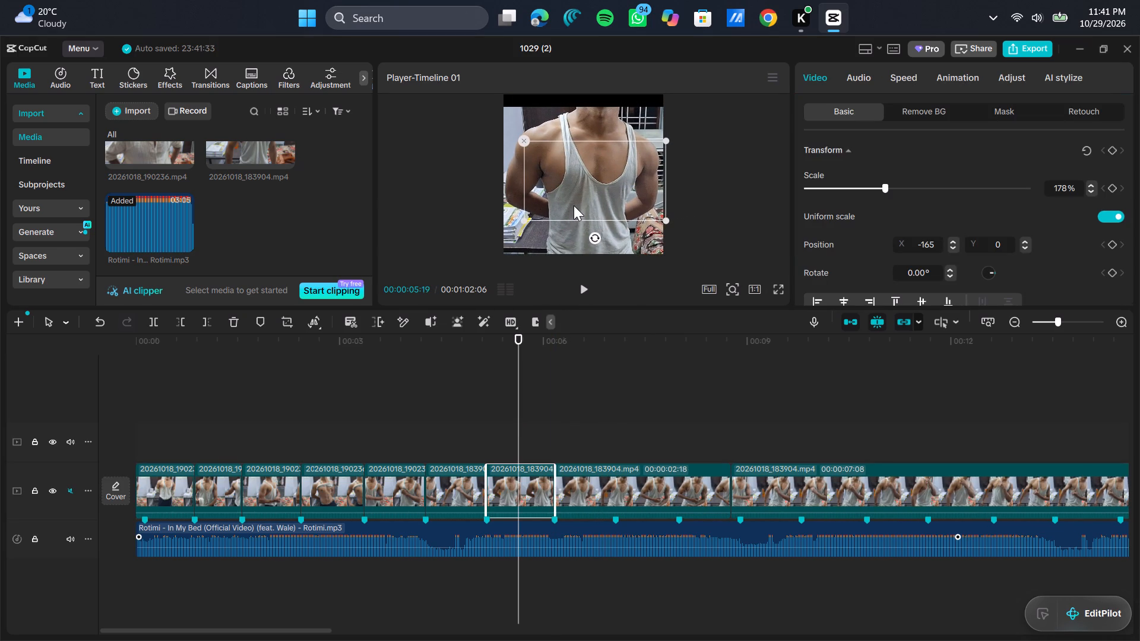
{"action": "left_click_drag", "start_coordinate": [574, 205], "coordinate": [573, 201]}
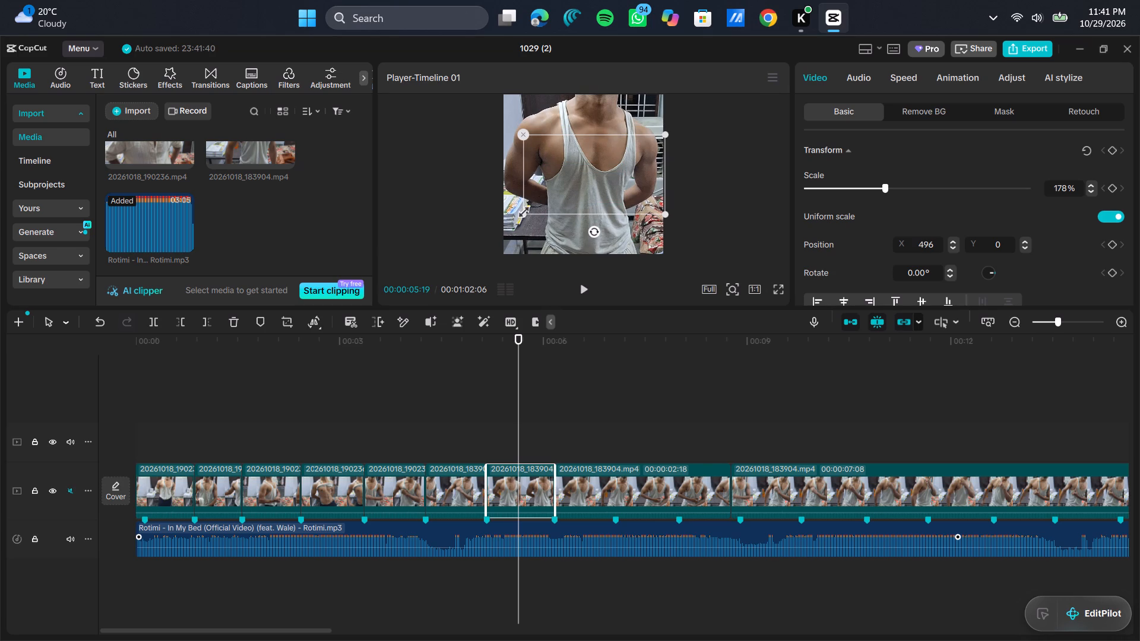
{"action": "left_click_drag", "start_coordinate": [521, 210], "coordinate": [517, 215]}
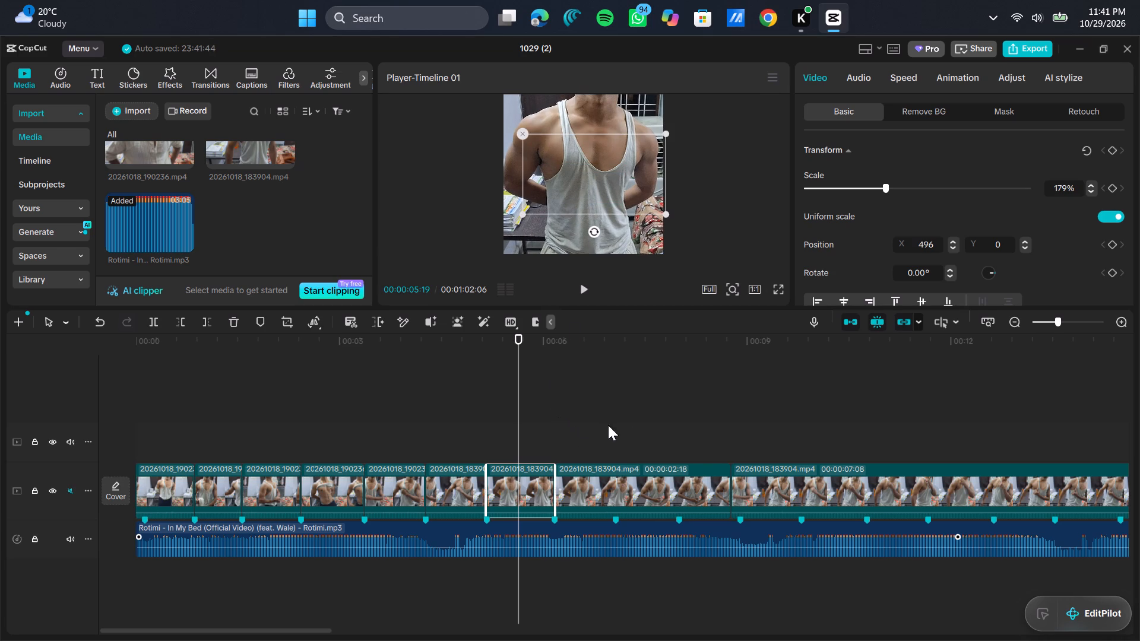
Move the 00:00:04:04 clip of 20261018_183904.mp4 from the upper track near 51 seconds onto the main track, directly after the seventh clip.
{"action": "left_click", "coordinate": [771, 457]}
{"action": "scroll", "coordinate": [867, 442], "scroll_direction": "left", "scroll_amount": 1}
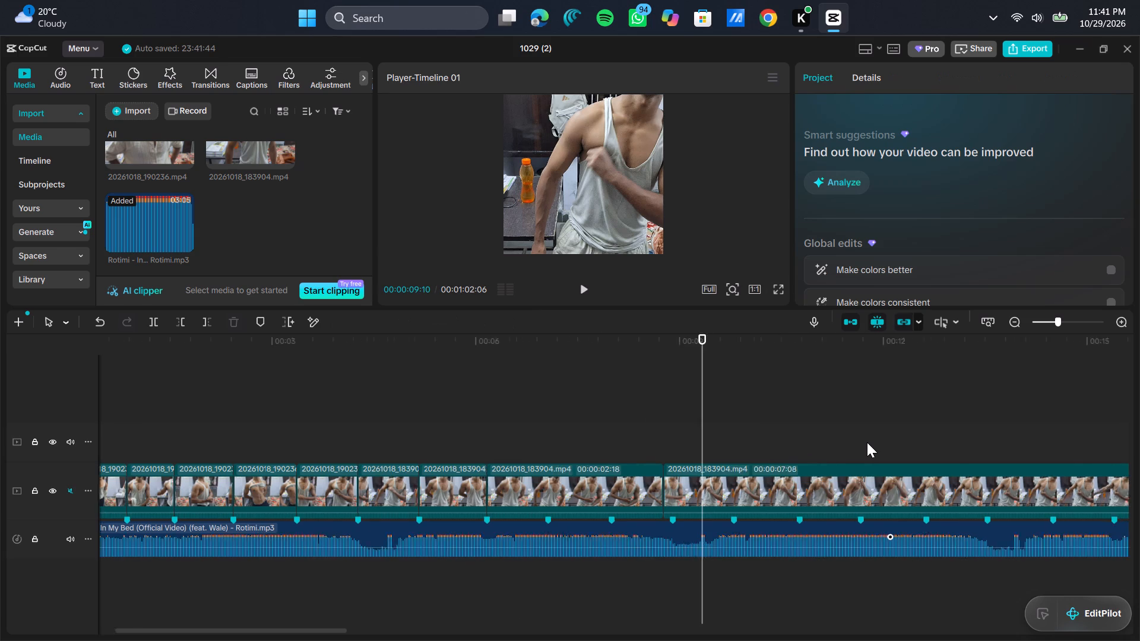
{"action": "scroll", "coordinate": [867, 442], "scroll_direction": "left", "scroll_amount": 2}
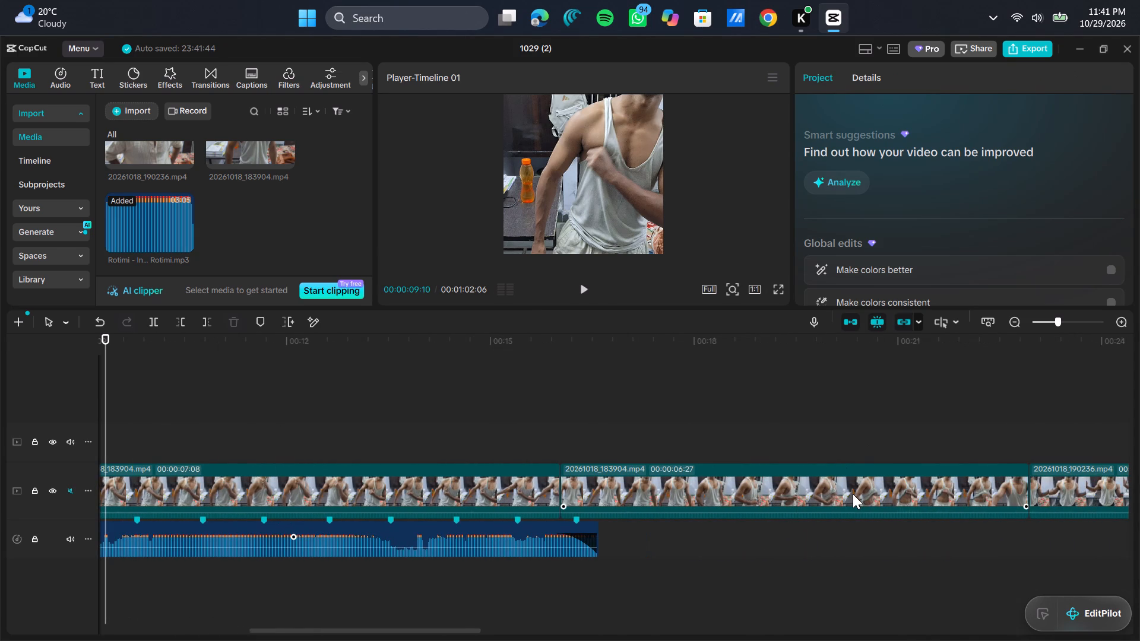
{"action": "scroll", "coordinate": [853, 494], "scroll_direction": "left", "scroll_amount": 2}
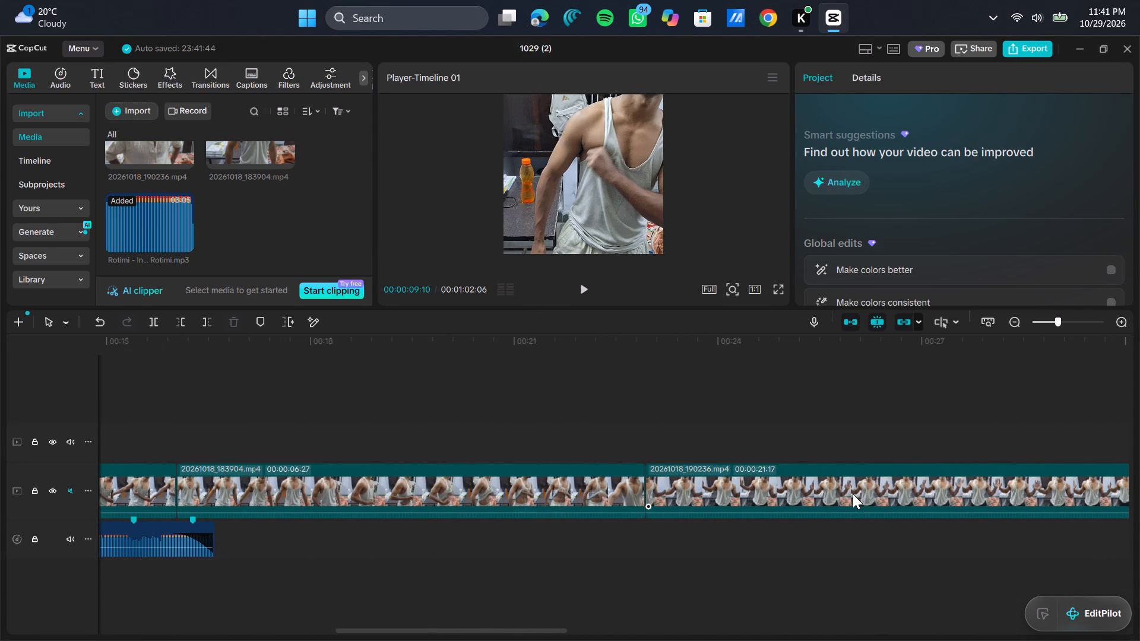
{"action": "scroll", "coordinate": [827, 500], "scroll_direction": "left", "scroll_amount": 3}
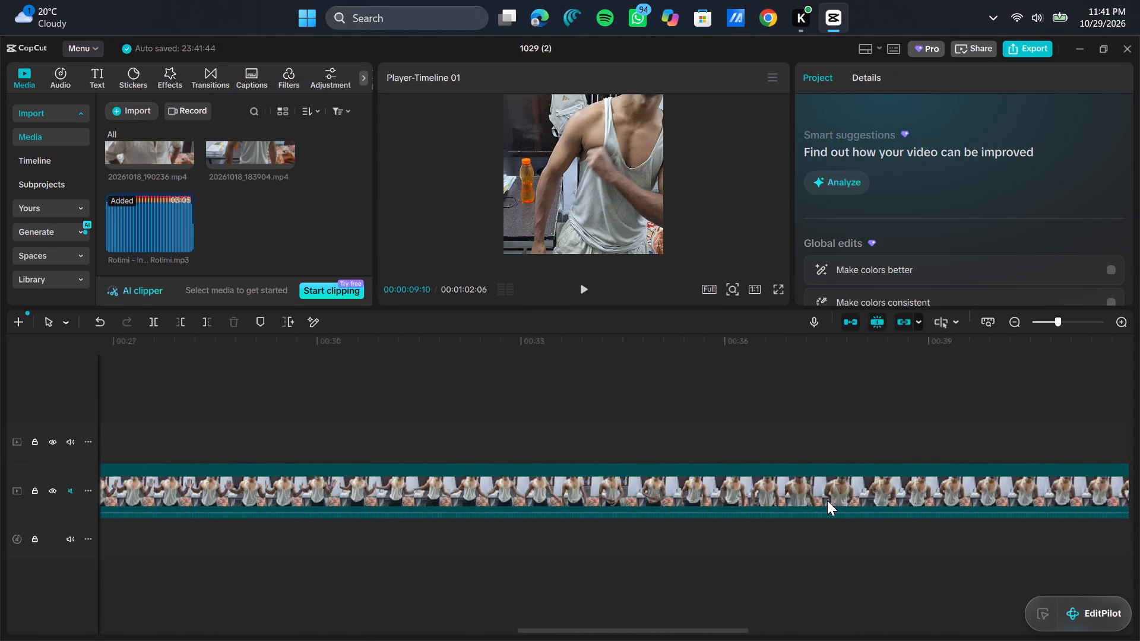
{"action": "scroll", "coordinate": [827, 500], "scroll_direction": "left", "scroll_amount": 3}
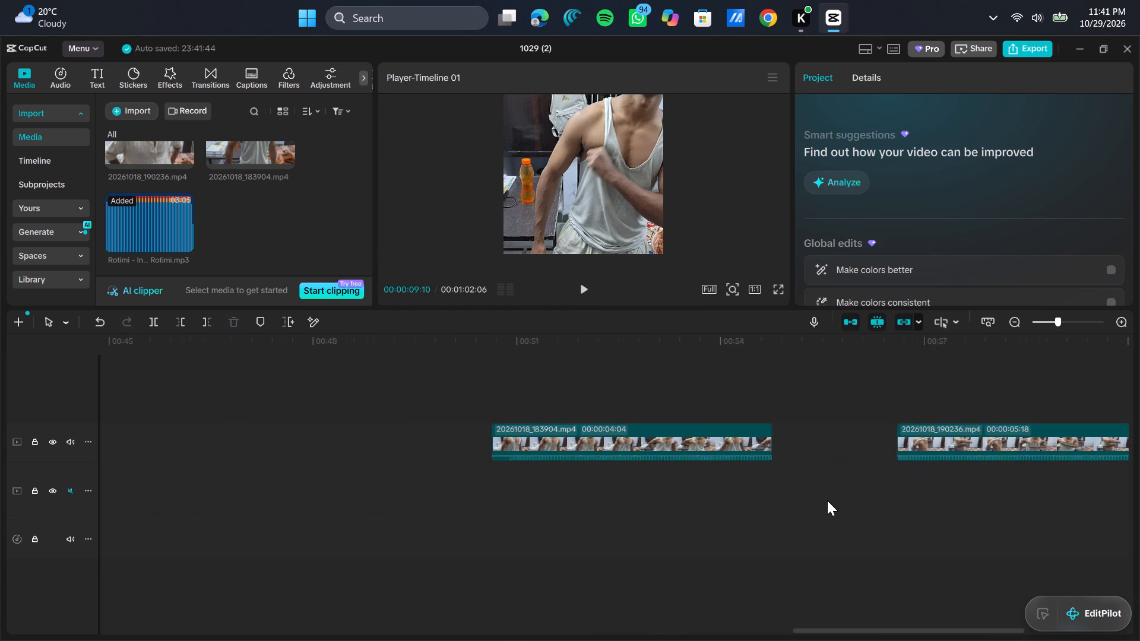
{"action": "scroll", "coordinate": [827, 500], "scroll_direction": "left", "scroll_amount": 2}
{"action": "left_click_drag", "start_coordinate": [572, 448], "coordinate": [0, 465]}
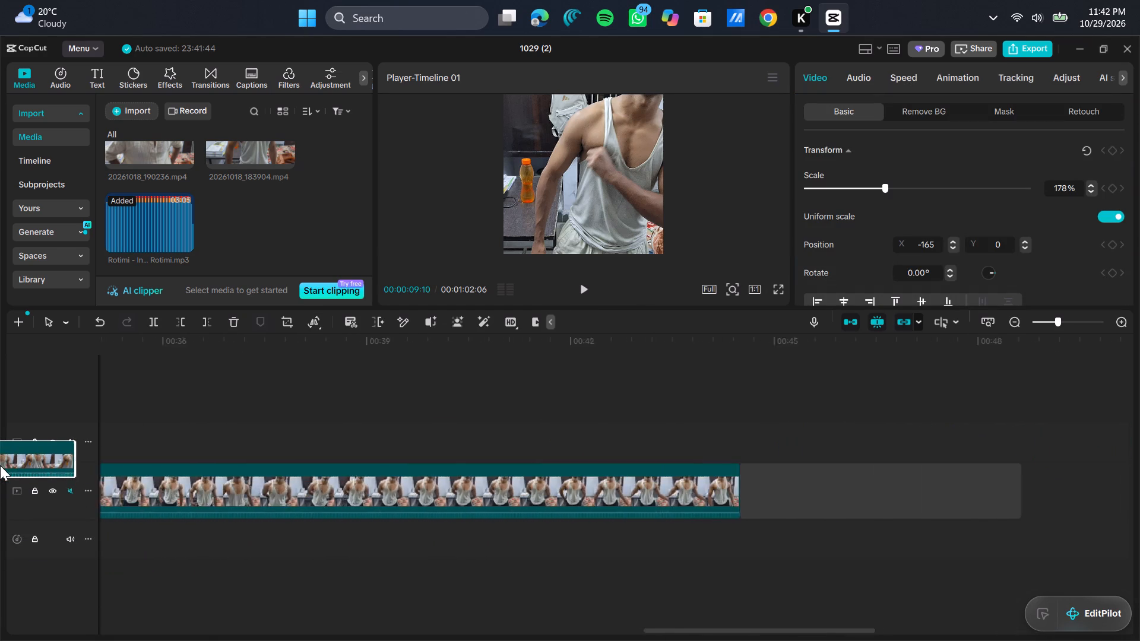
{"action": "left_click_drag", "start_coordinate": [0, 465], "coordinate": [151, 455]}
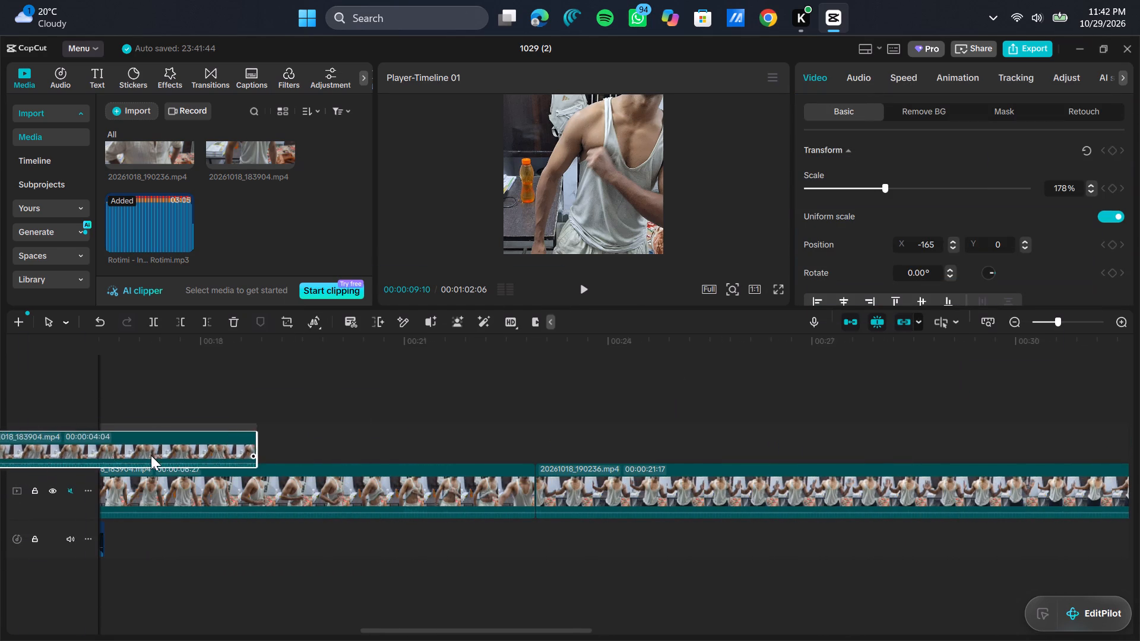
{"action": "left_click_drag", "start_coordinate": [151, 455], "coordinate": [0, 501]}
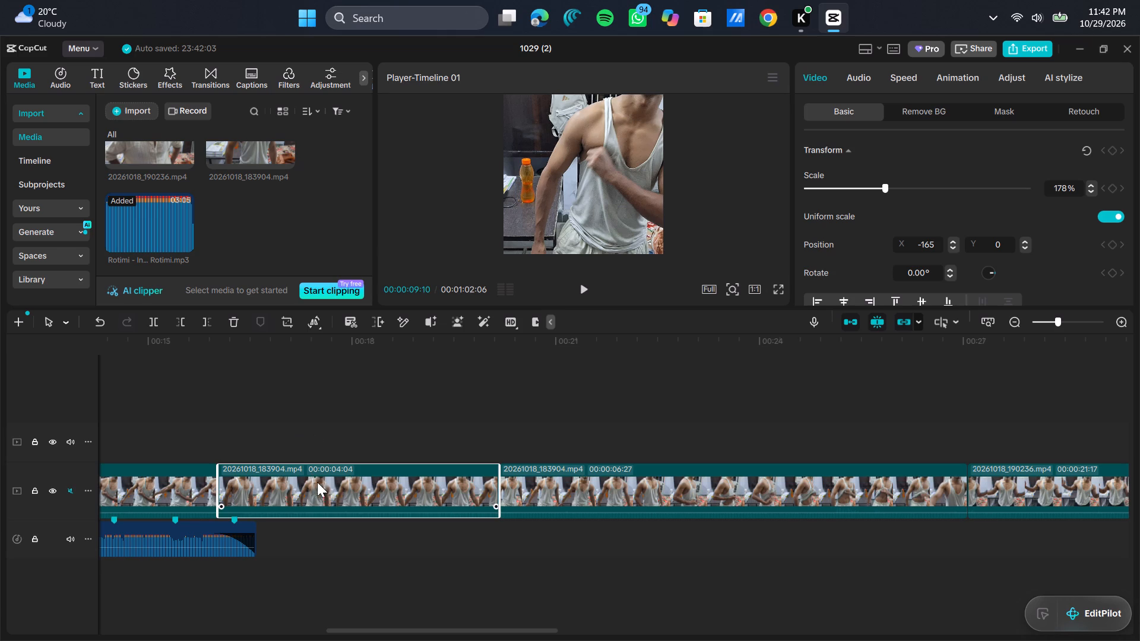
{"action": "left_click_drag", "start_coordinate": [327, 490], "coordinate": [0, 563]}
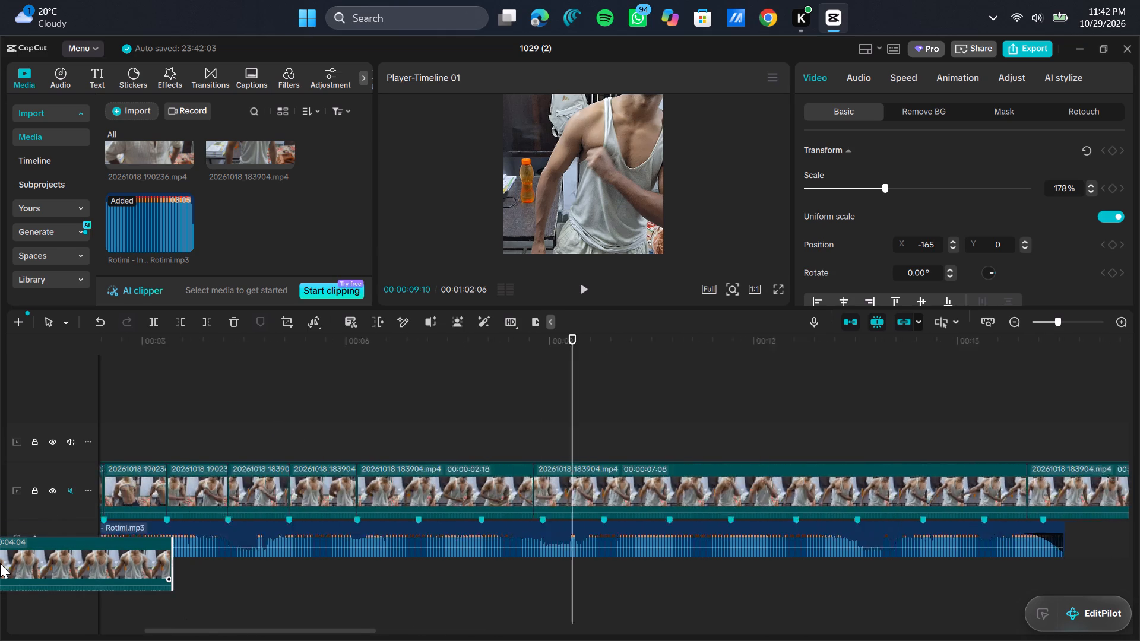
{"action": "left_click_drag", "start_coordinate": [0, 563], "coordinate": [594, 472]}
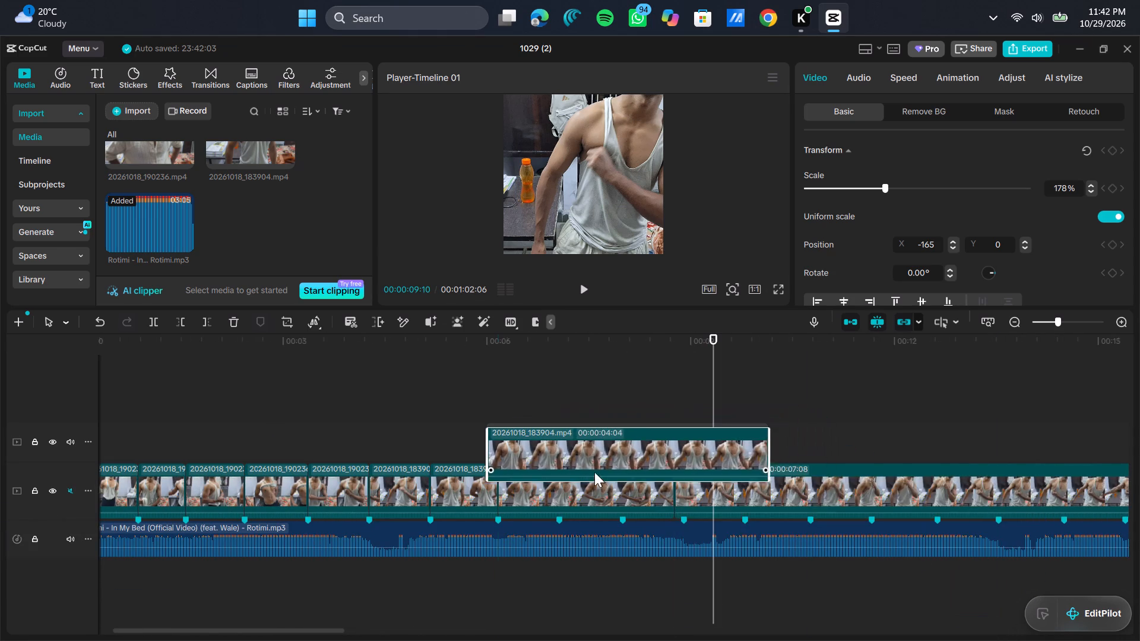
{"action": "left_click_drag", "start_coordinate": [594, 472], "coordinate": [528, 499]}
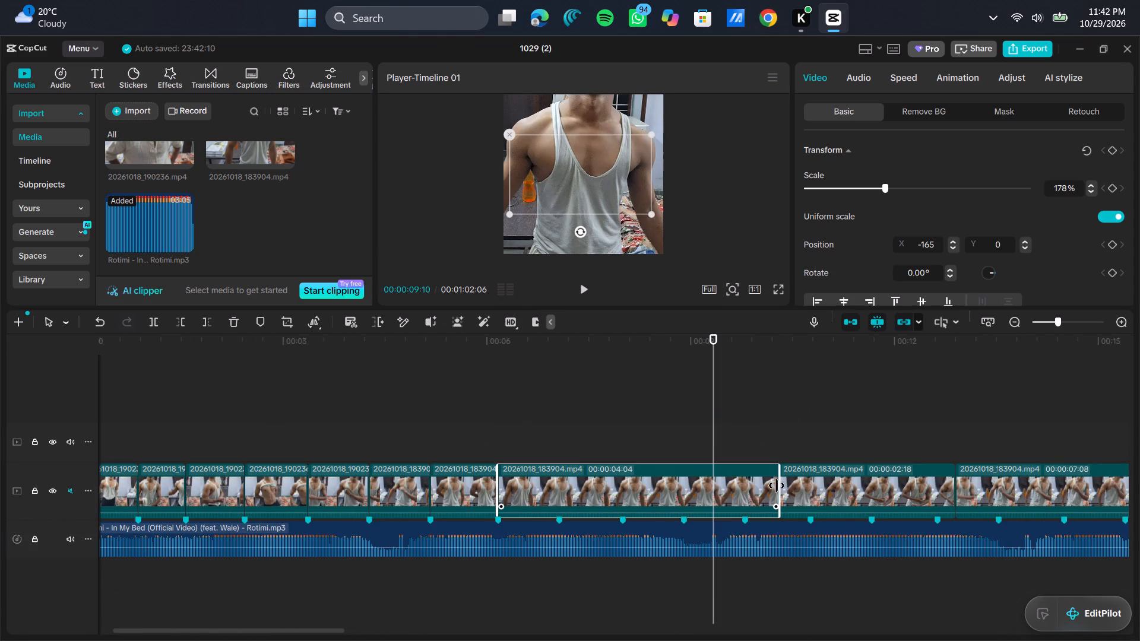
Trim the end of the eighth video clip back to the music's ninth beat marker, about seven seconds in.
{"action": "left_click_drag", "start_coordinate": [777, 485], "coordinate": [556, 499]}
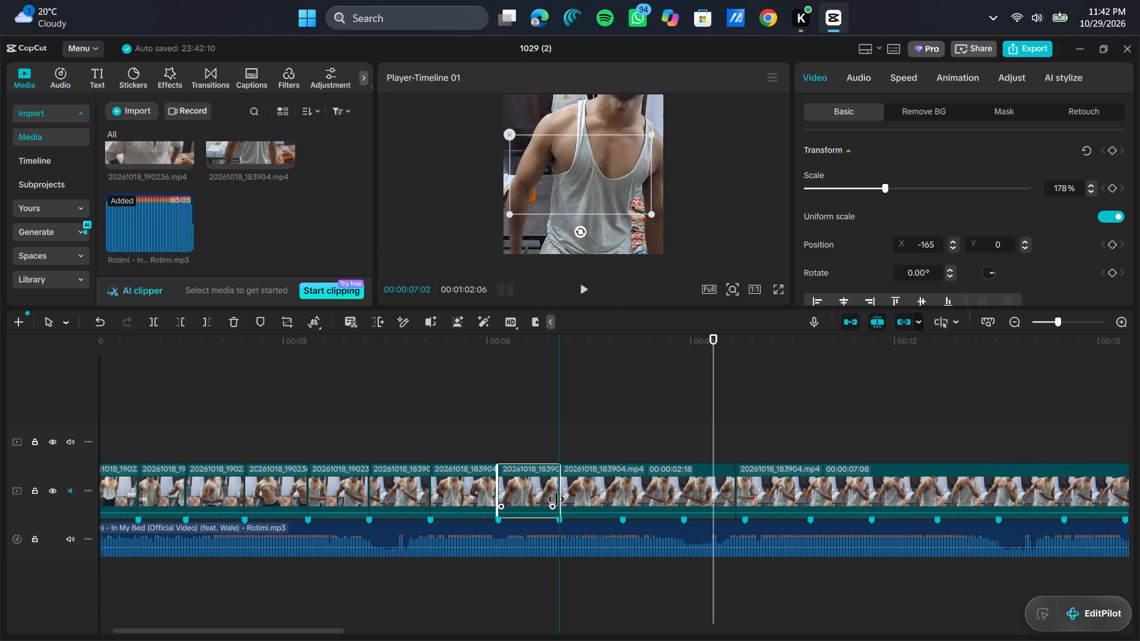
{"action": "left_click_drag", "start_coordinate": [556, 499], "coordinate": [559, 503]}
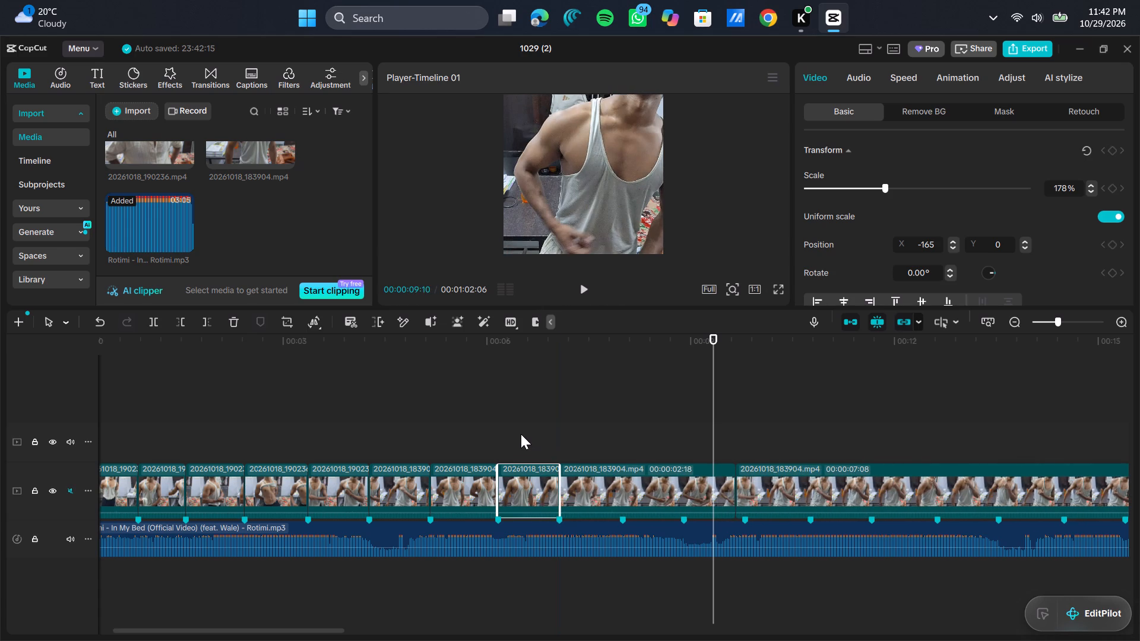
Play the edit from the start to about 12 seconds to review the cuts against the music.
{"action": "left_click", "coordinate": [521, 434]}
{"action": "left_click_drag", "start_coordinate": [521, 434], "coordinate": [433, 434]}
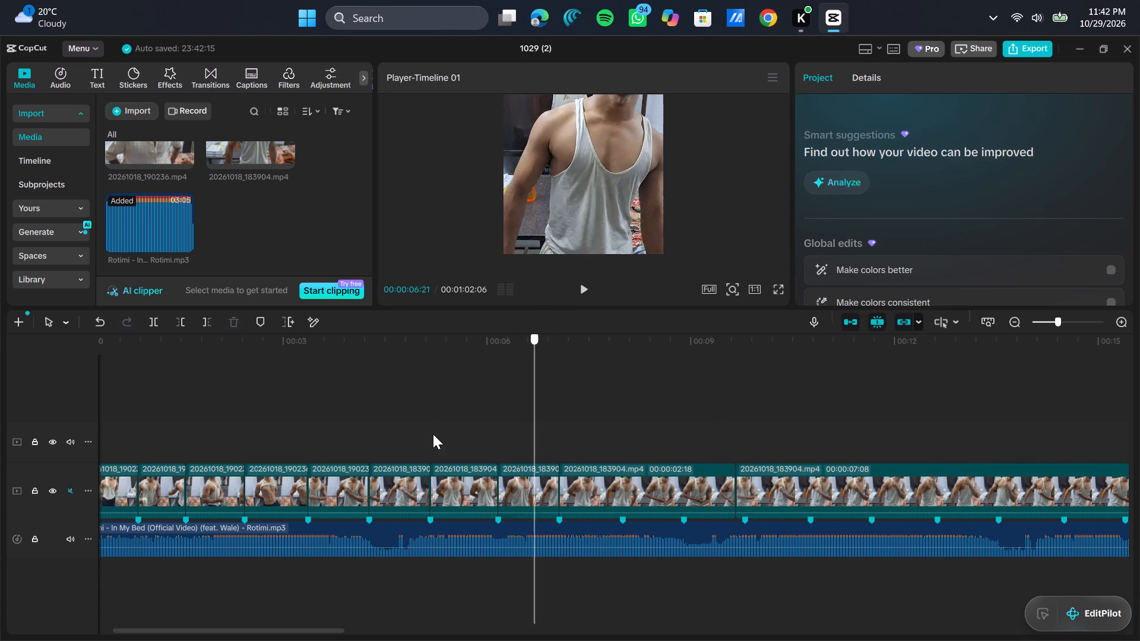
{"action": "left_click_drag", "start_coordinate": [433, 434], "coordinate": [0, 636]}
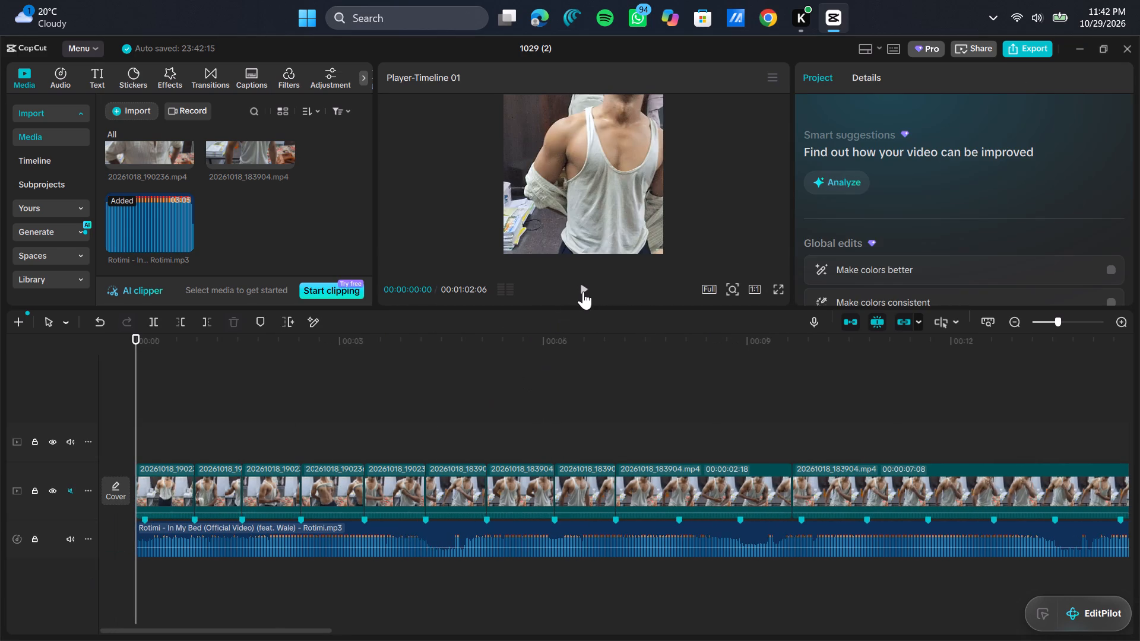
{"action": "left_click", "coordinate": [583, 291]}
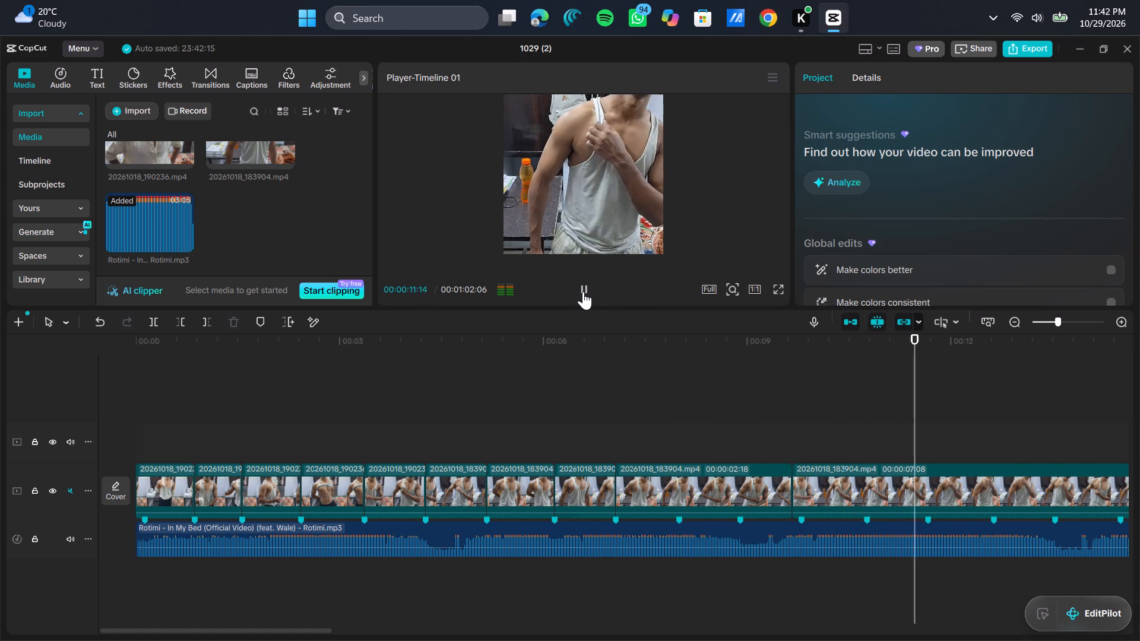
{"action": "left_click", "coordinate": [583, 291]}
Switch the Rotimi music track's automatic beat markers to a sparser beat pattern.
{"action": "left_click", "coordinate": [175, 491]}
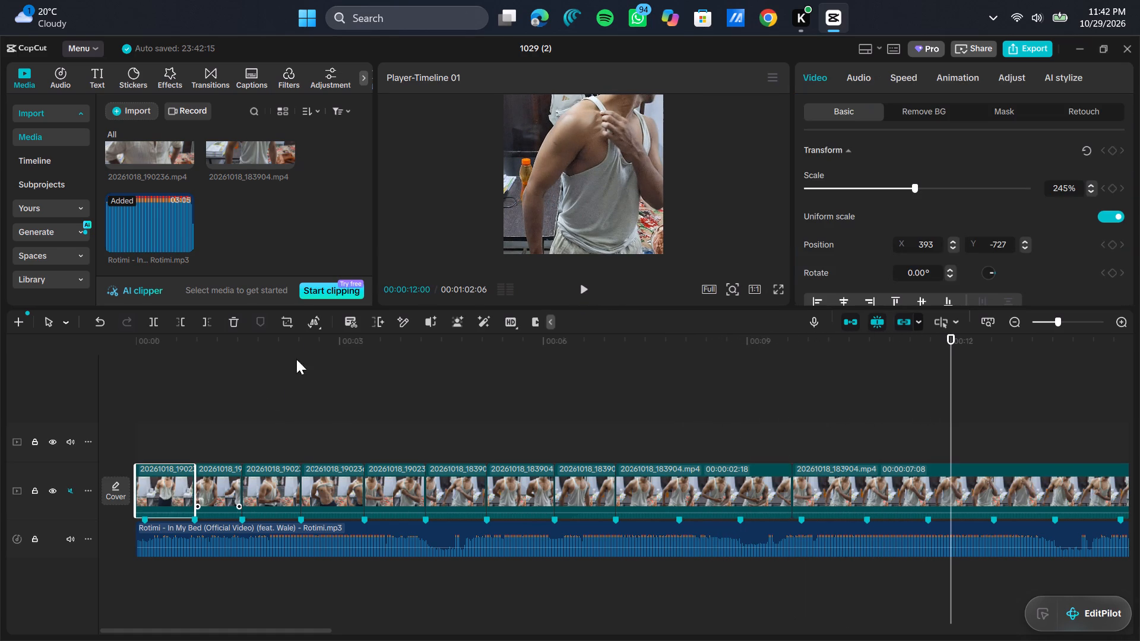
{"action": "left_click", "coordinate": [265, 540]}
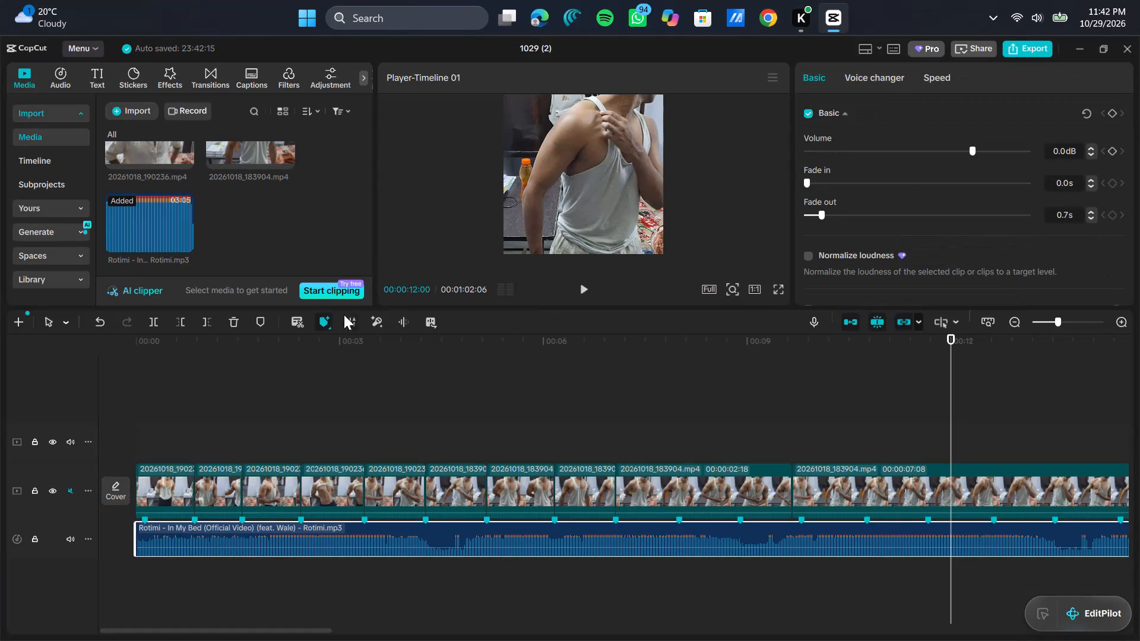
{"action": "left_click", "coordinate": [365, 404]}
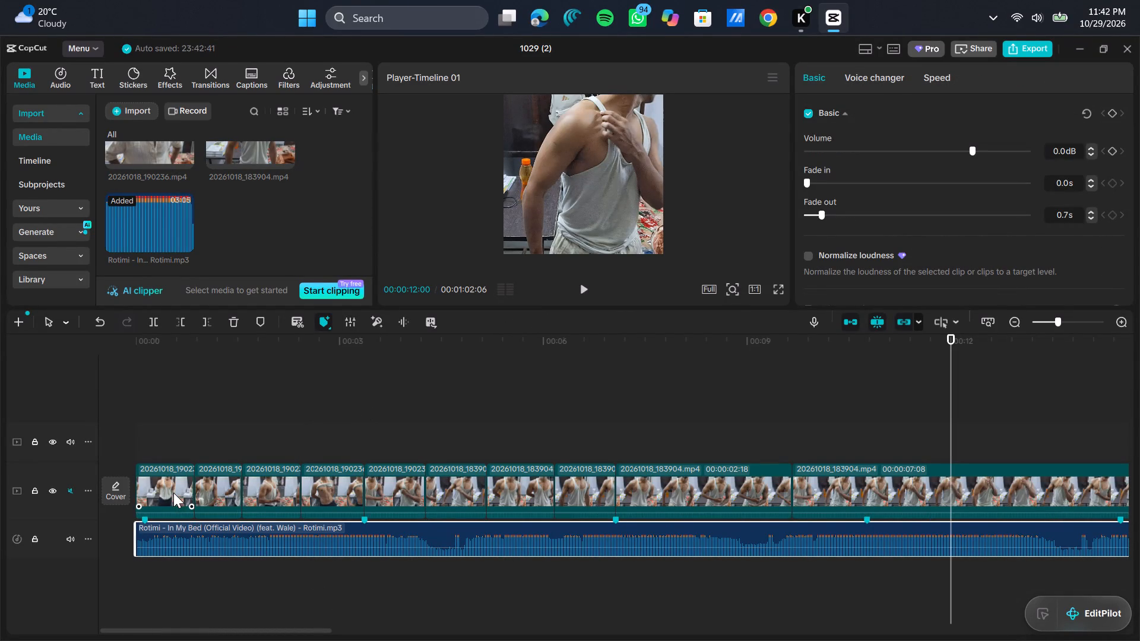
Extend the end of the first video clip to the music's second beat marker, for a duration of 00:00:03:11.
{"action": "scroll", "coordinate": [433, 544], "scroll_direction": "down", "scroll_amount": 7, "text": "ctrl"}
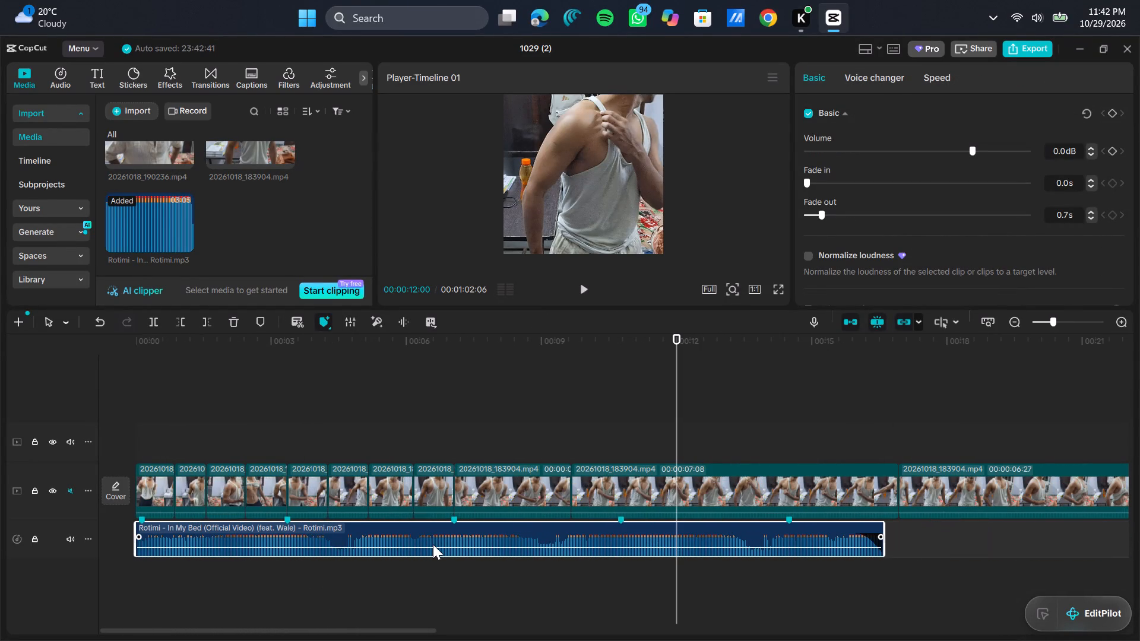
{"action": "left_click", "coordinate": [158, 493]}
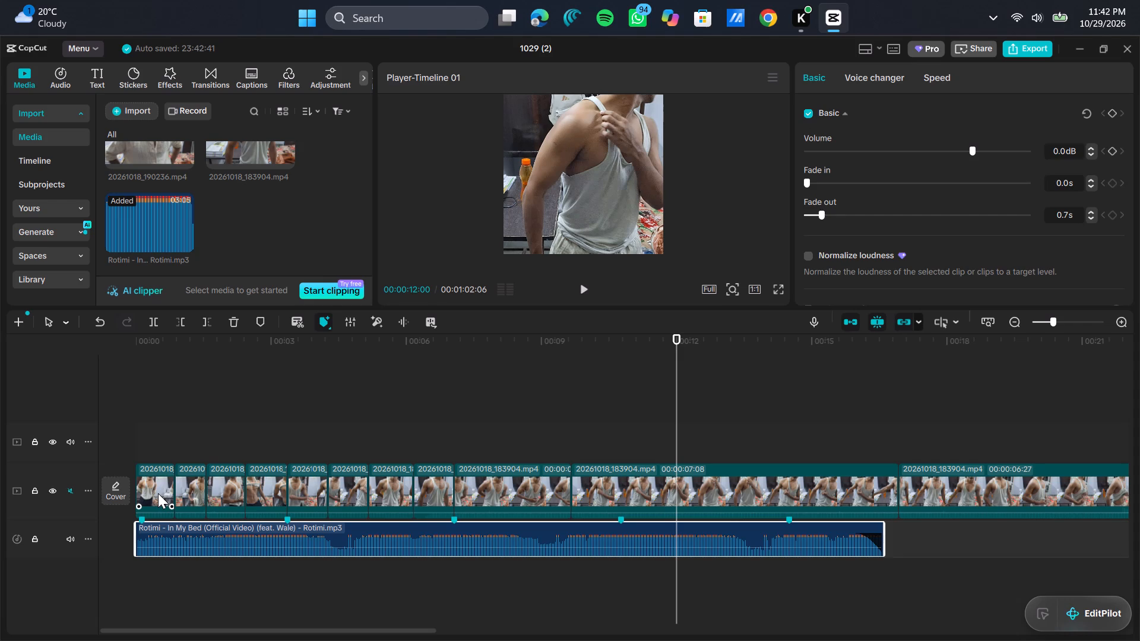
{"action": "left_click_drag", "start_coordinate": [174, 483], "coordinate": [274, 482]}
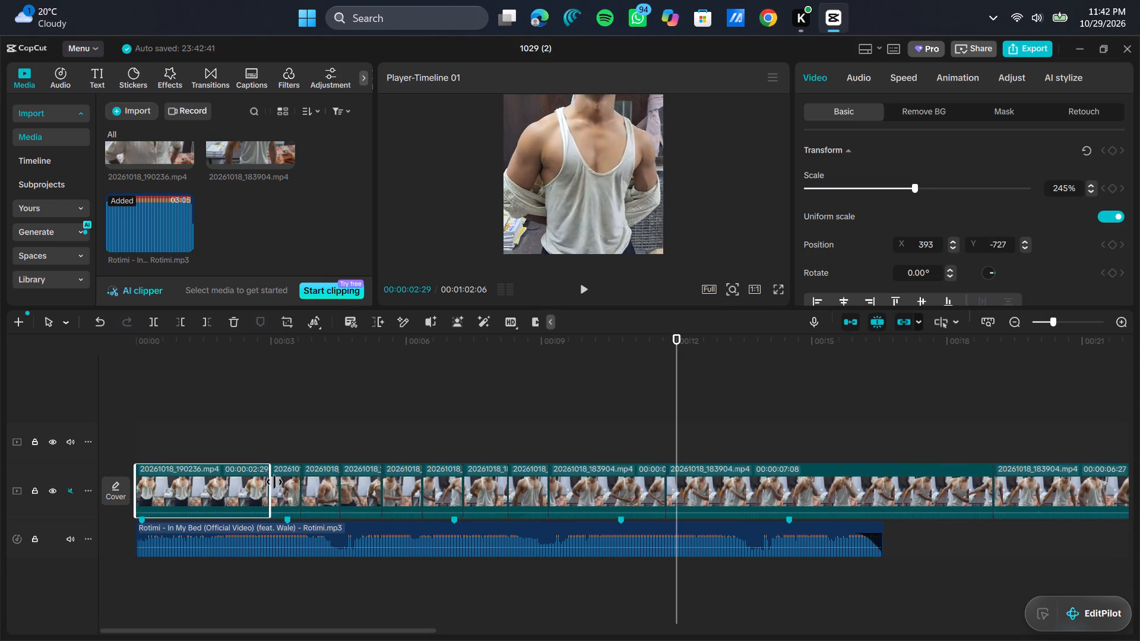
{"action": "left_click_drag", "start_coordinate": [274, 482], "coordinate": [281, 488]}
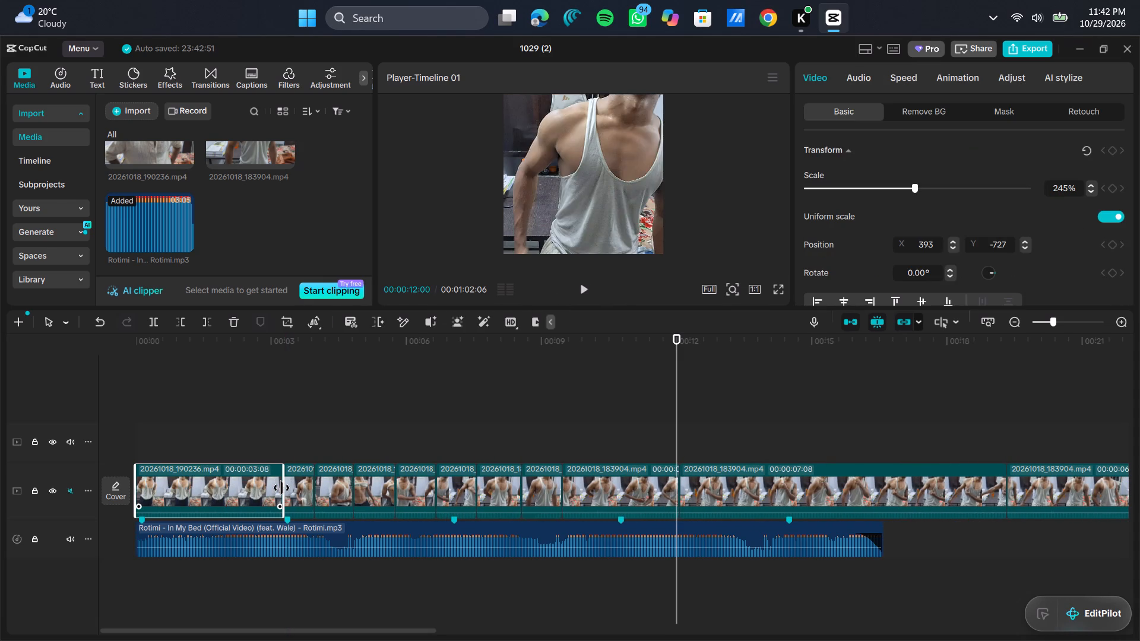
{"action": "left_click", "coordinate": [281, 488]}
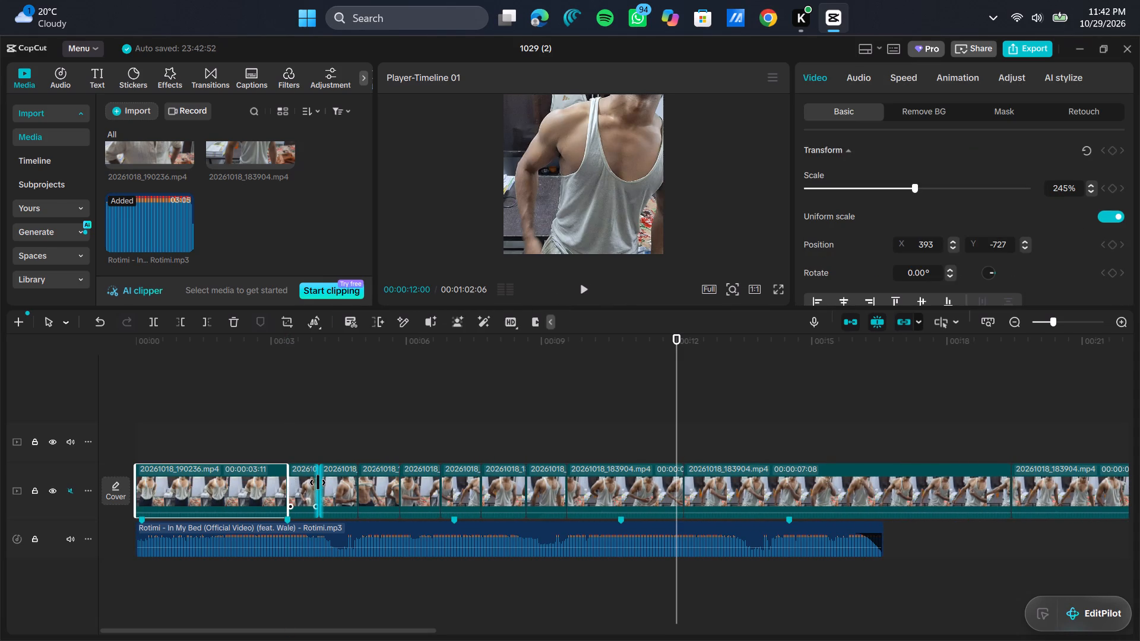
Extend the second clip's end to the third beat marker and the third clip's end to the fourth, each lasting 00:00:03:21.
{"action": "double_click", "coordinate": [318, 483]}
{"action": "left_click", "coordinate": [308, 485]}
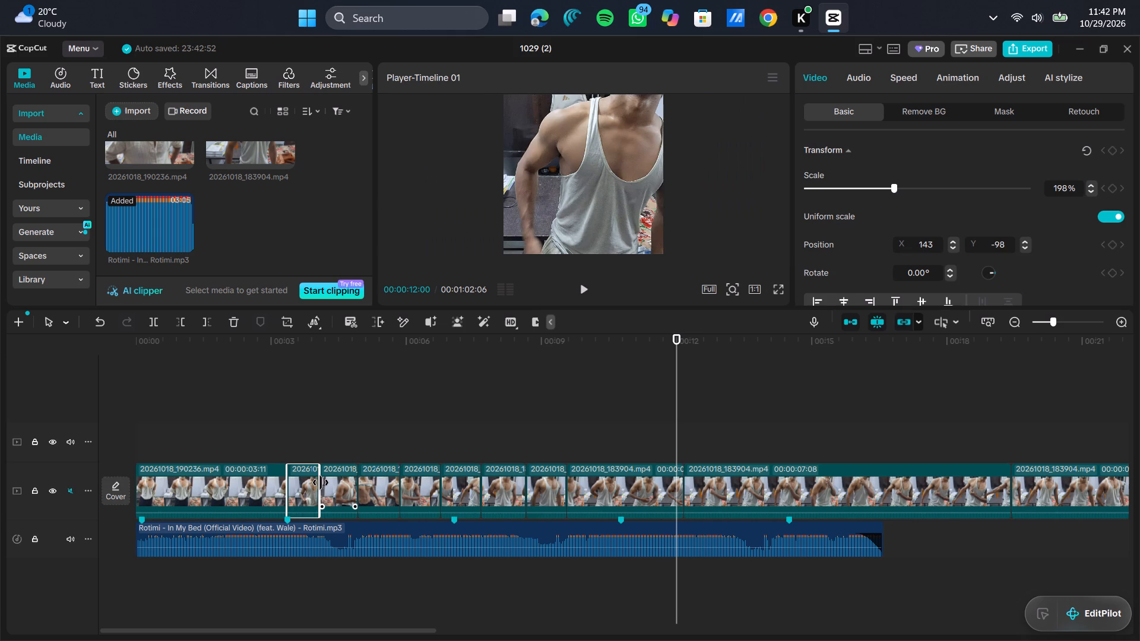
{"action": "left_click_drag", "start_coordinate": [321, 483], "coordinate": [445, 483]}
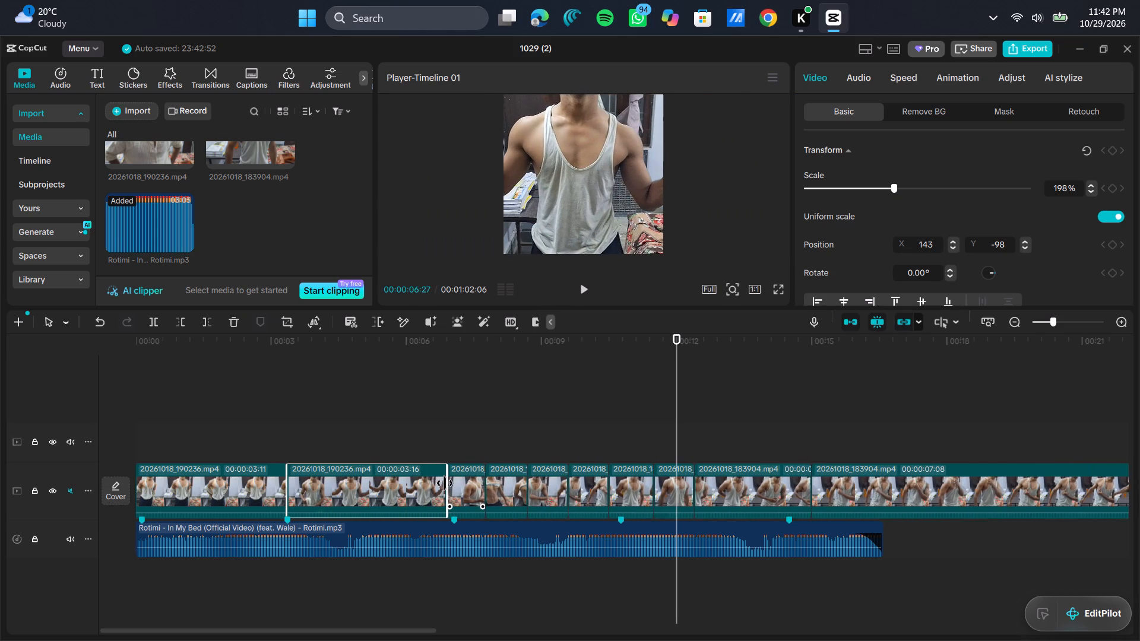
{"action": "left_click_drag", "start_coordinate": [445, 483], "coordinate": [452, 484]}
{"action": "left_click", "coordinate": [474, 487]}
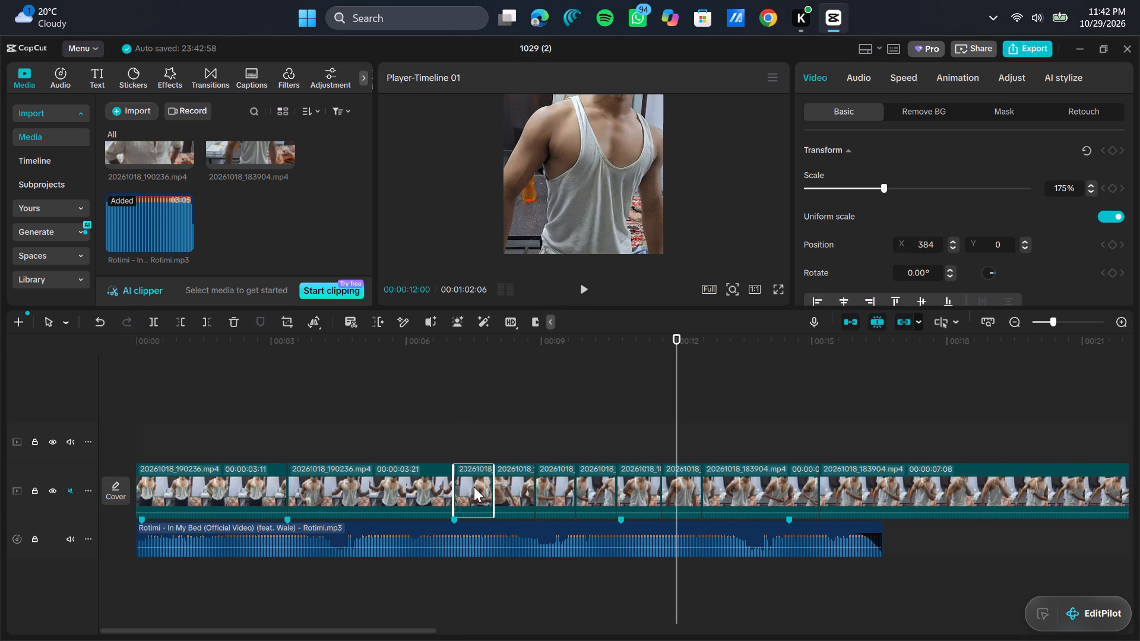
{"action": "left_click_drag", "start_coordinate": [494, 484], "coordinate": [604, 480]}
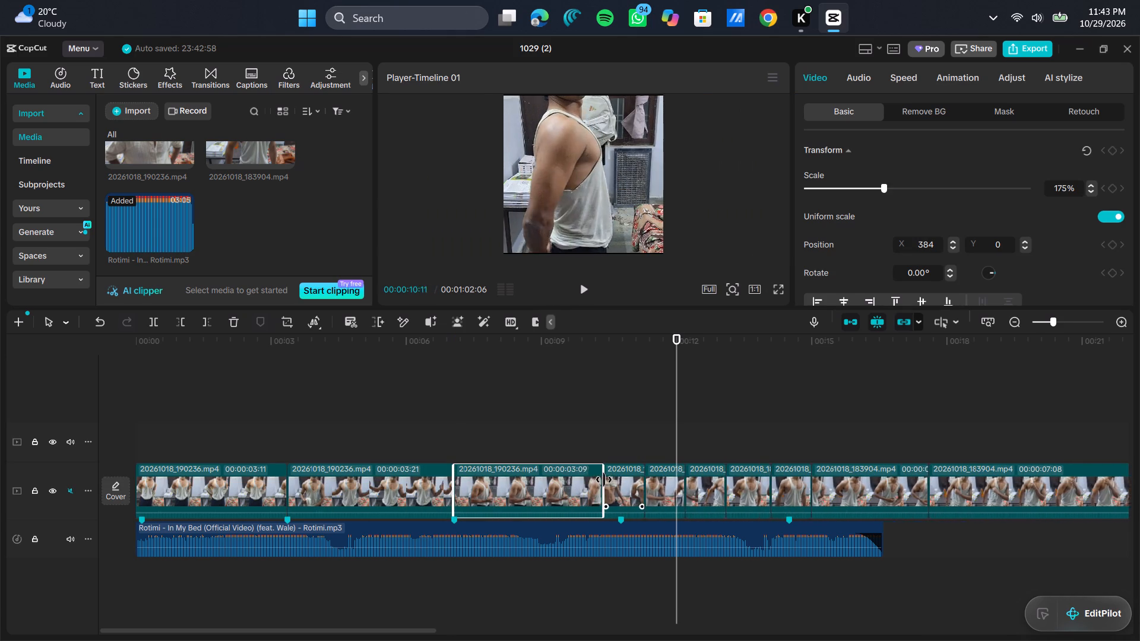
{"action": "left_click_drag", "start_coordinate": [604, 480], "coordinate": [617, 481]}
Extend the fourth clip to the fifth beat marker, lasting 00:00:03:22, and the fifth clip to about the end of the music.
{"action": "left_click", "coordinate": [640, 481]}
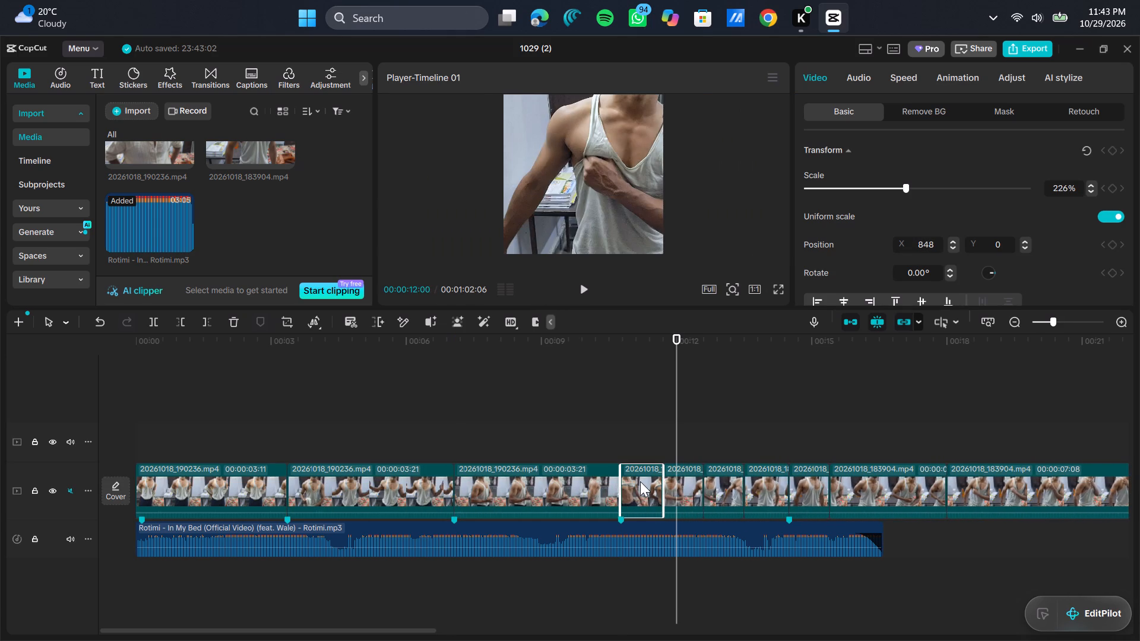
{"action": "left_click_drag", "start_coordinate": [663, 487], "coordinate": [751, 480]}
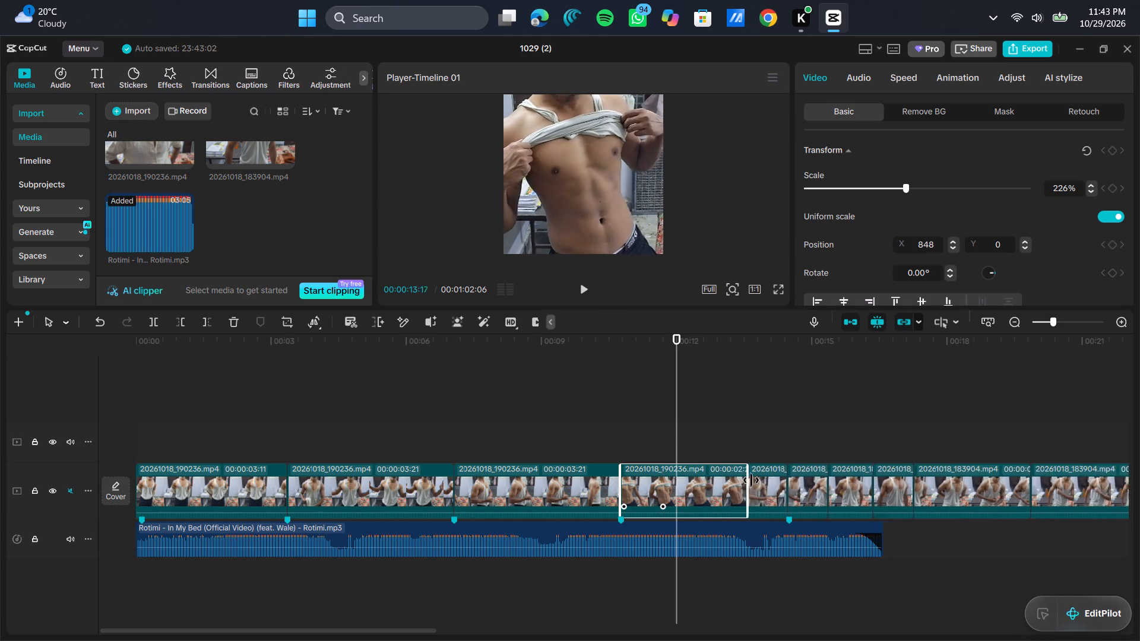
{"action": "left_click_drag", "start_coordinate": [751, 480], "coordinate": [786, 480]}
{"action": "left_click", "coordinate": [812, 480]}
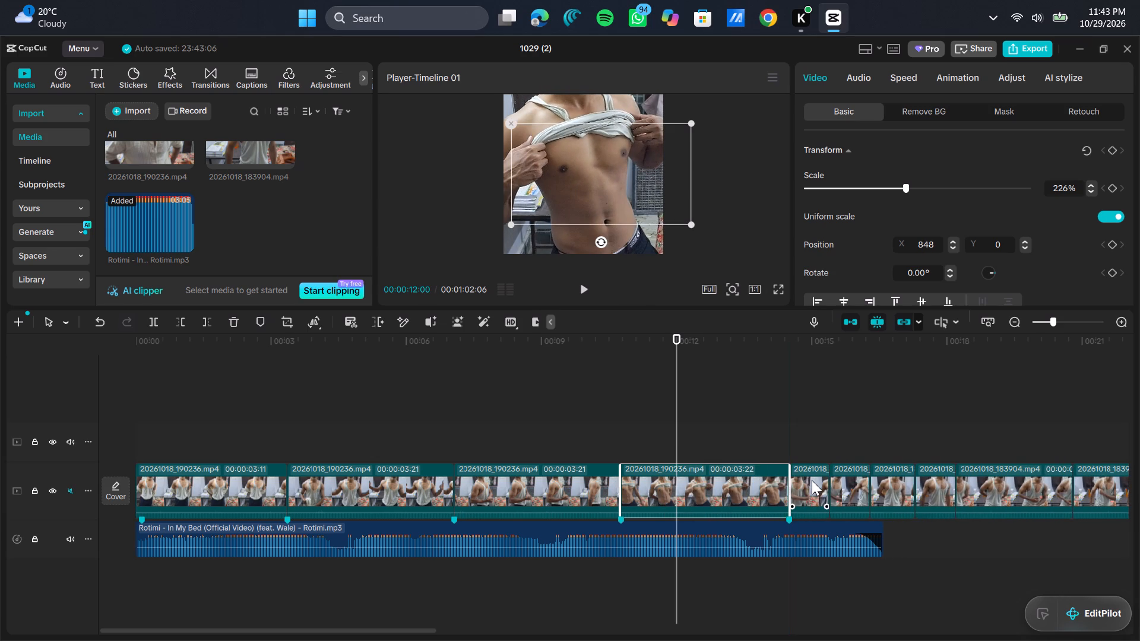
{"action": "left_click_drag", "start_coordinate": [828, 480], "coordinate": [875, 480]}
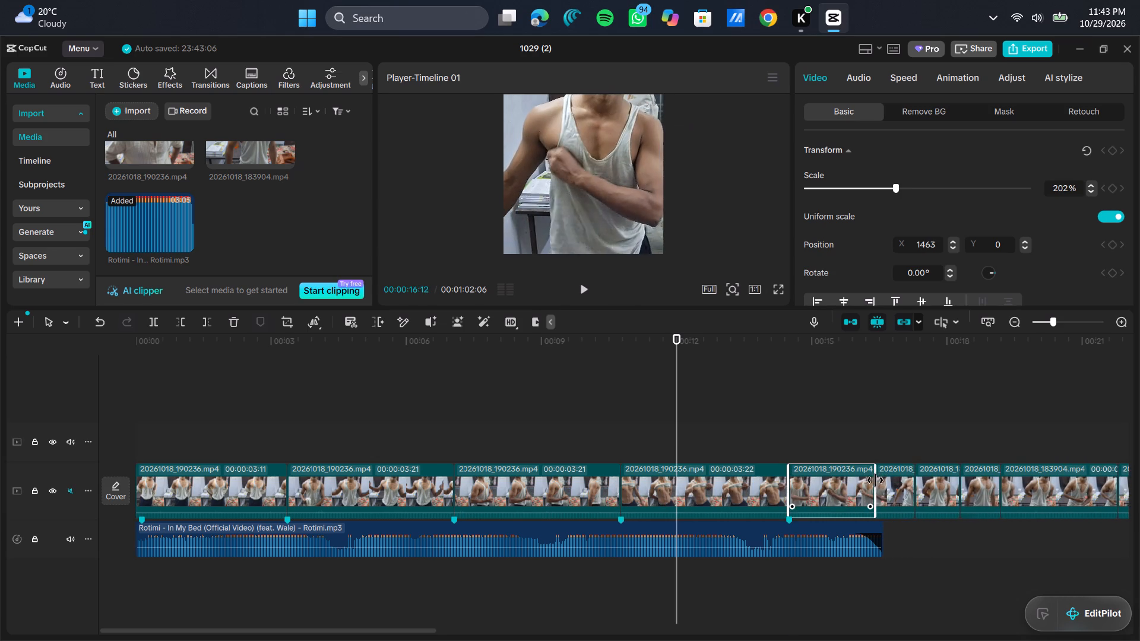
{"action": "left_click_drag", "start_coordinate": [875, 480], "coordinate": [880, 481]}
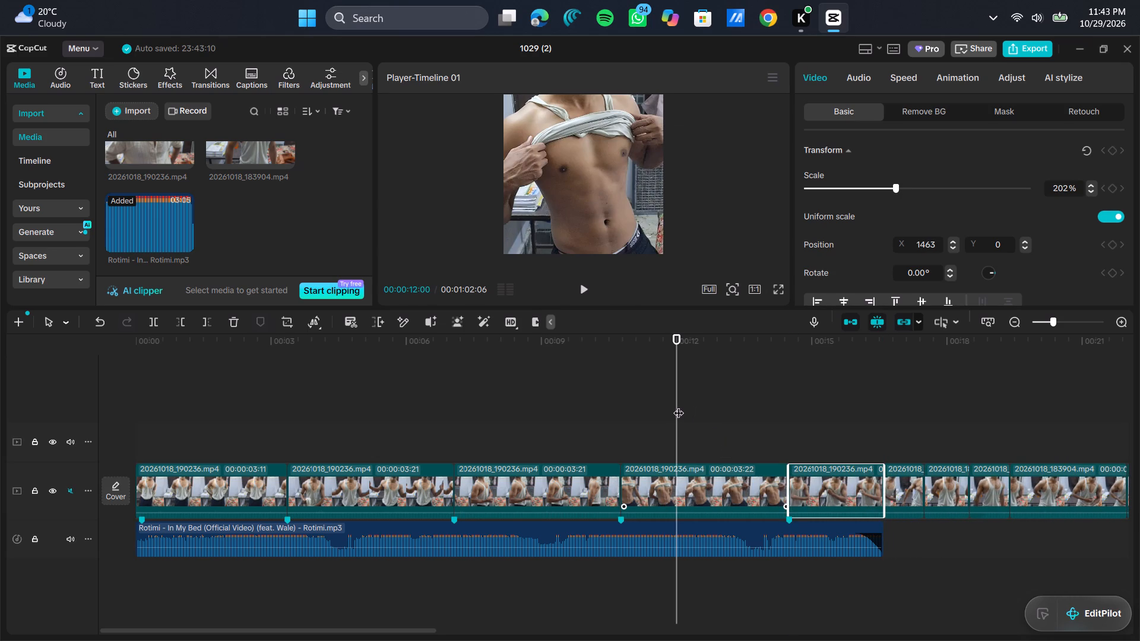
Play the edit from the start to about 18 seconds to review the longer cuts against the music.
{"action": "left_click_drag", "start_coordinate": [677, 405], "coordinate": [0, 640]}
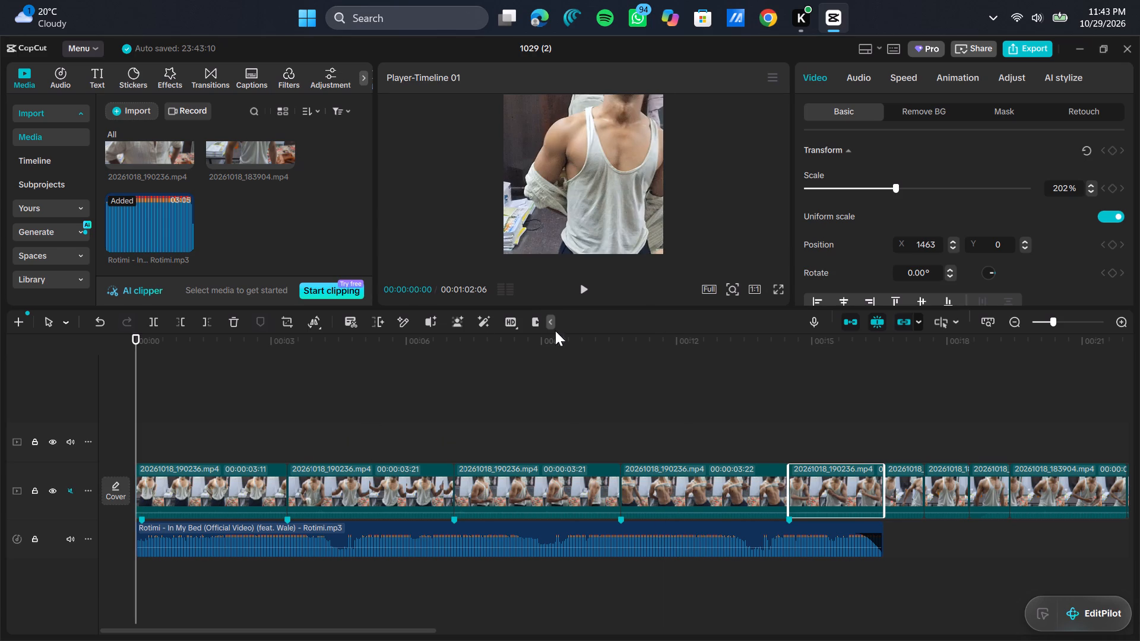
{"action": "left_click", "coordinate": [579, 291]}
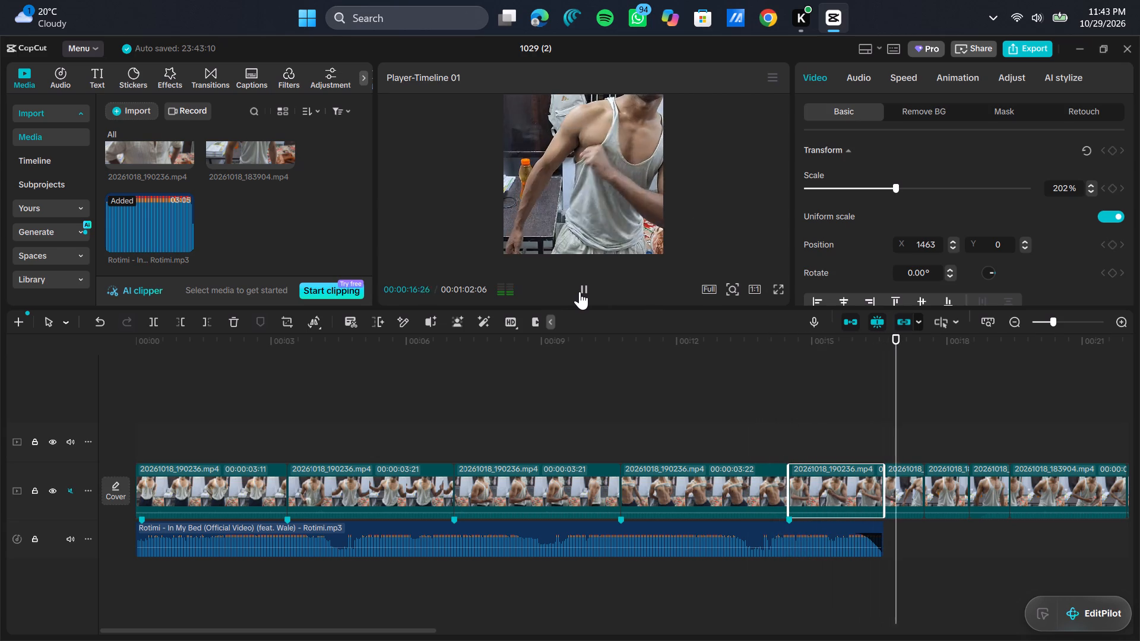
{"action": "left_click", "coordinate": [579, 290]}
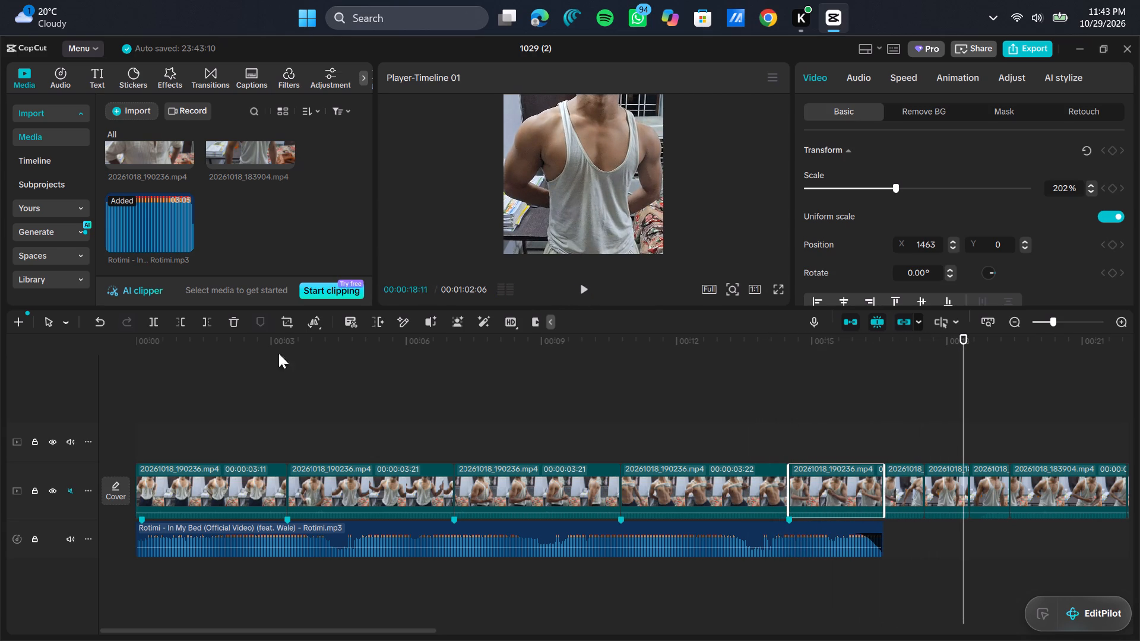
Switch the Rotimi music track's automatic beat markers to the Beats 2 pattern.
{"action": "left_click", "coordinate": [360, 537]}
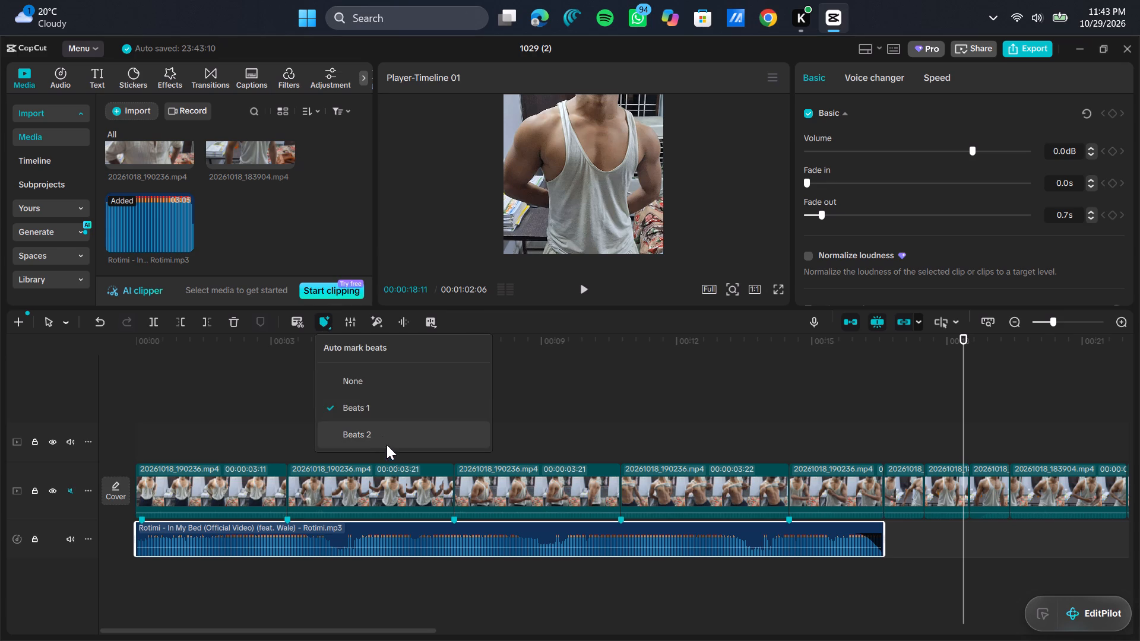
{"action": "left_click", "coordinate": [392, 452]}
{"action": "left_click", "coordinate": [379, 434]}
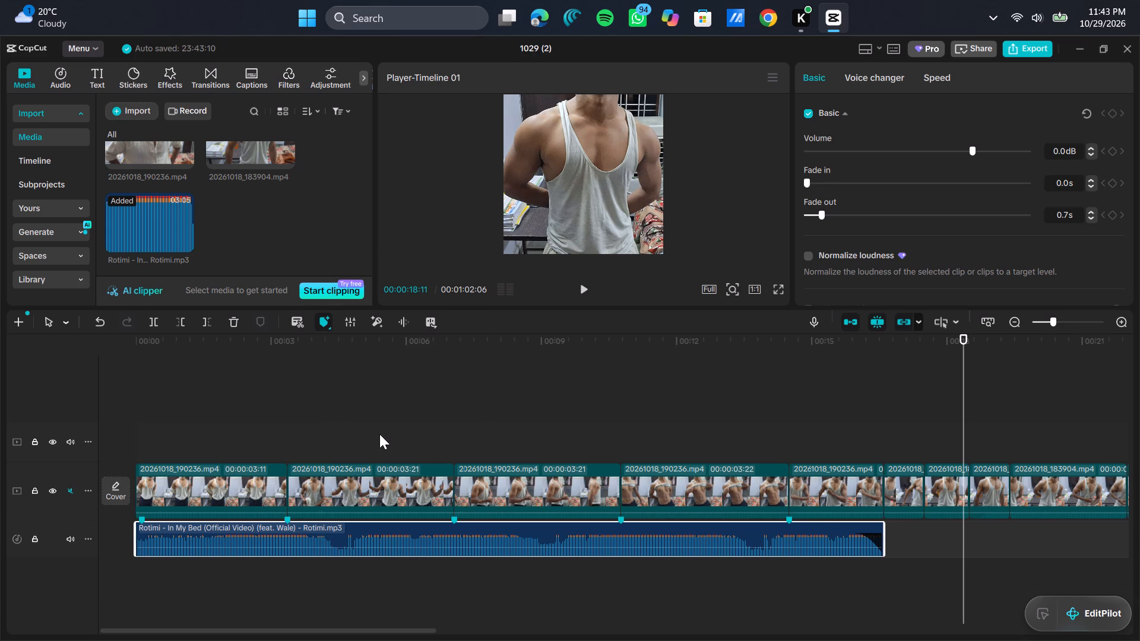
{"action": "left_click", "coordinate": [199, 411]}
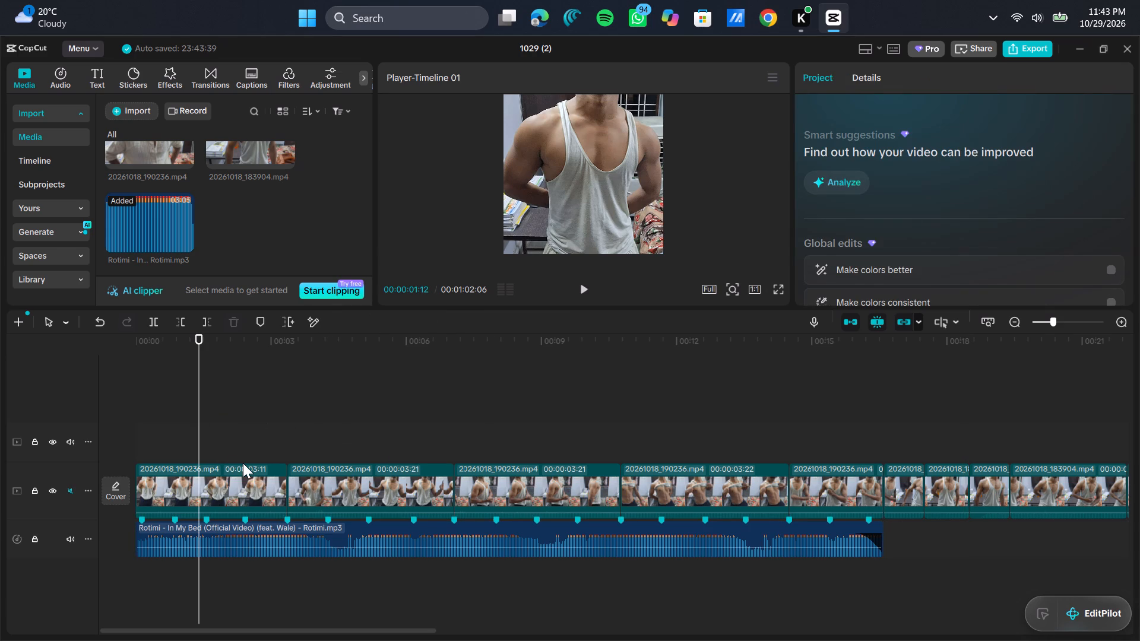
Trim the first clip's end back to the fourth beat marker and the second clip's end back to the sixth.
{"action": "left_click", "coordinate": [247, 487]}
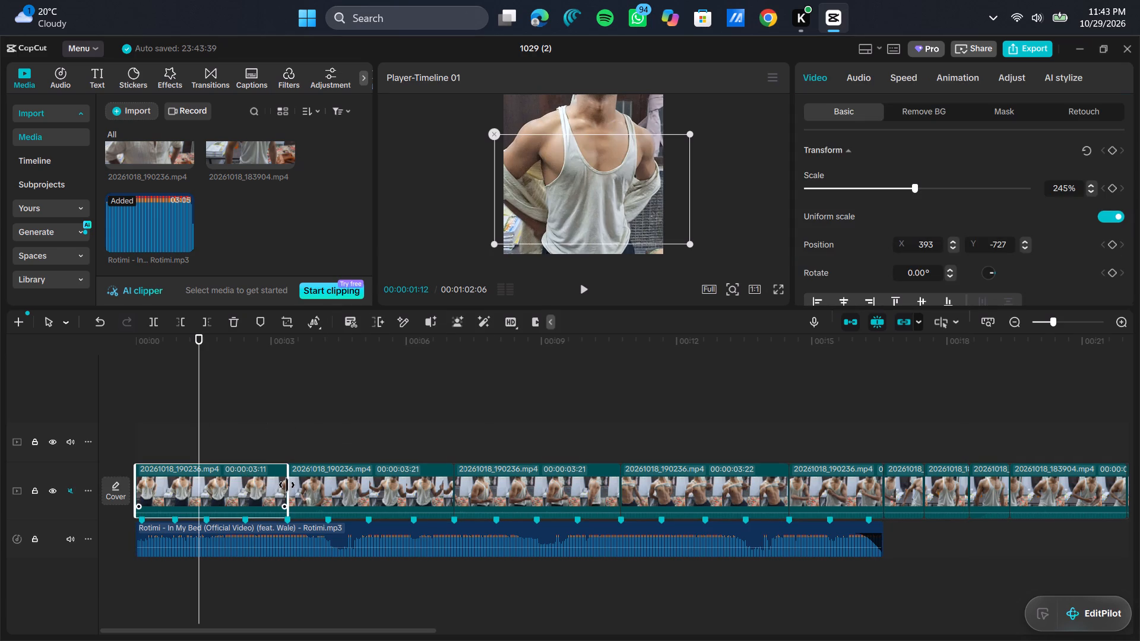
{"action": "left_click_drag", "start_coordinate": [287, 485], "coordinate": [241, 481]}
{"action": "left_click", "coordinate": [313, 486]}
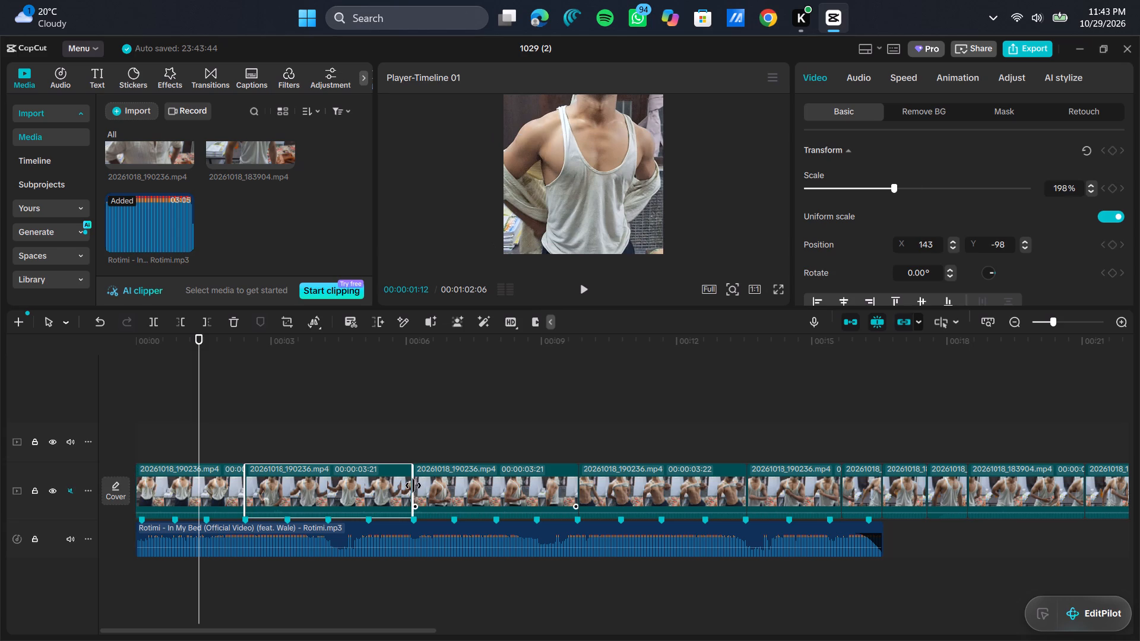
{"action": "left_click_drag", "start_coordinate": [413, 485], "coordinate": [327, 493]}
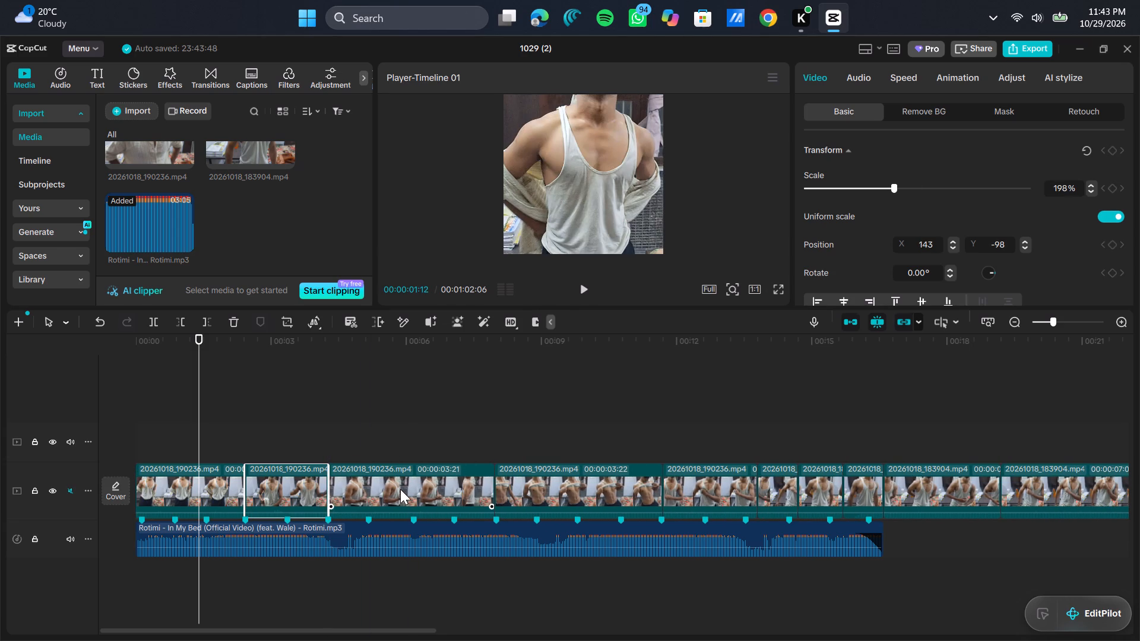
Trim the third clip's end back to the eighth beat marker and the fourth clip's end back to the tenth.
{"action": "left_click", "coordinate": [400, 489]}
{"action": "left_click_drag", "start_coordinate": [494, 485], "coordinate": [432, 483]}
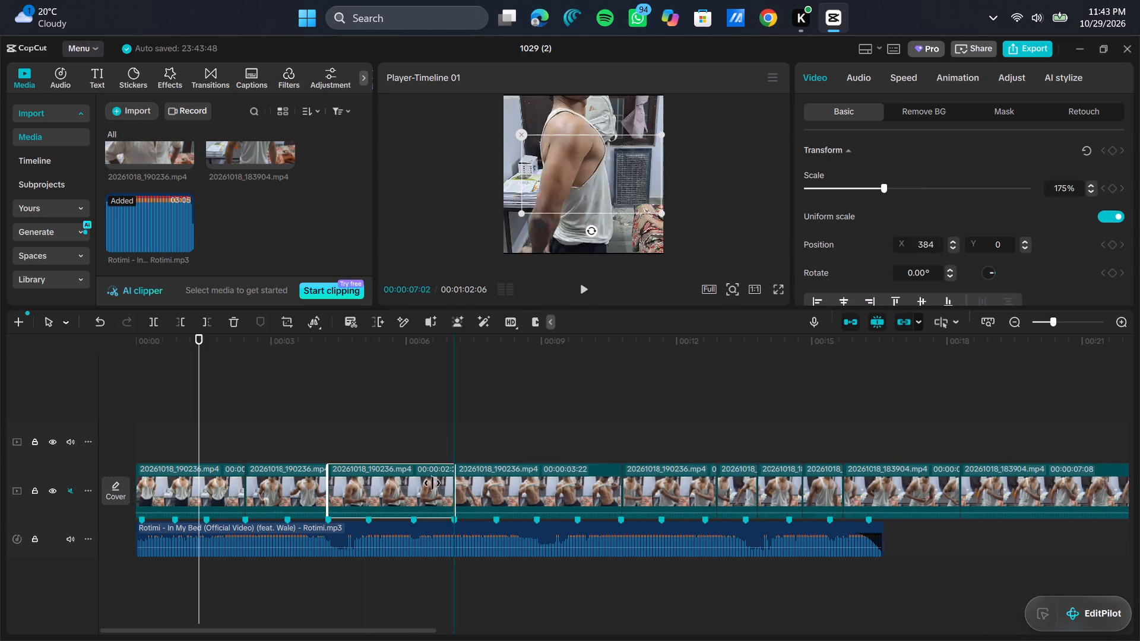
{"action": "left_click_drag", "start_coordinate": [432, 483], "coordinate": [409, 487]}
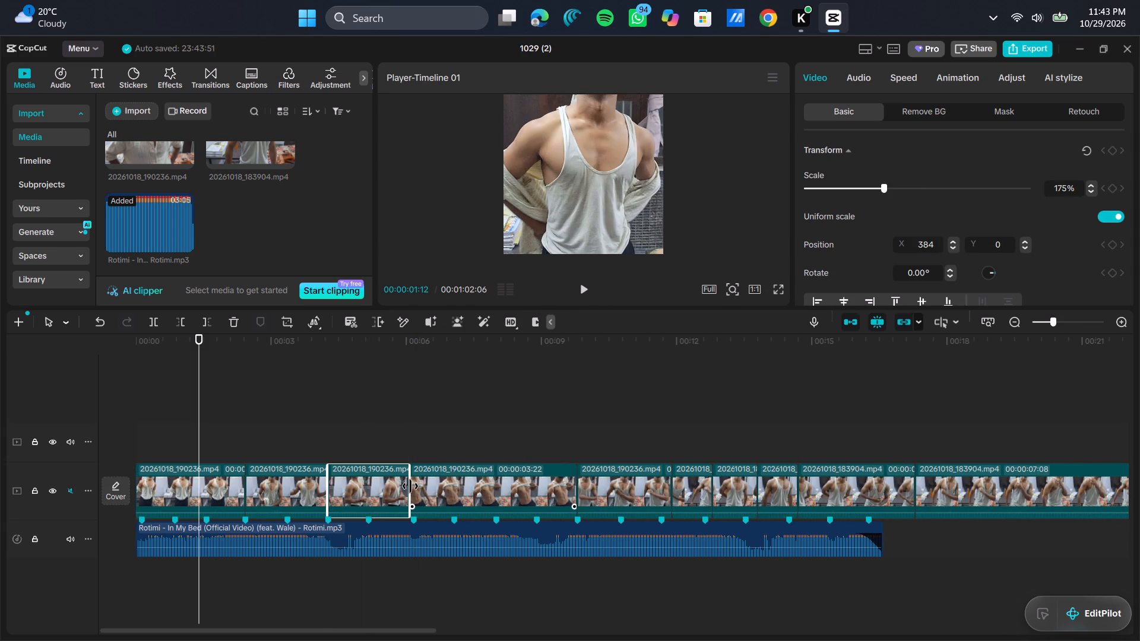
{"action": "left_click", "coordinate": [410, 486]}
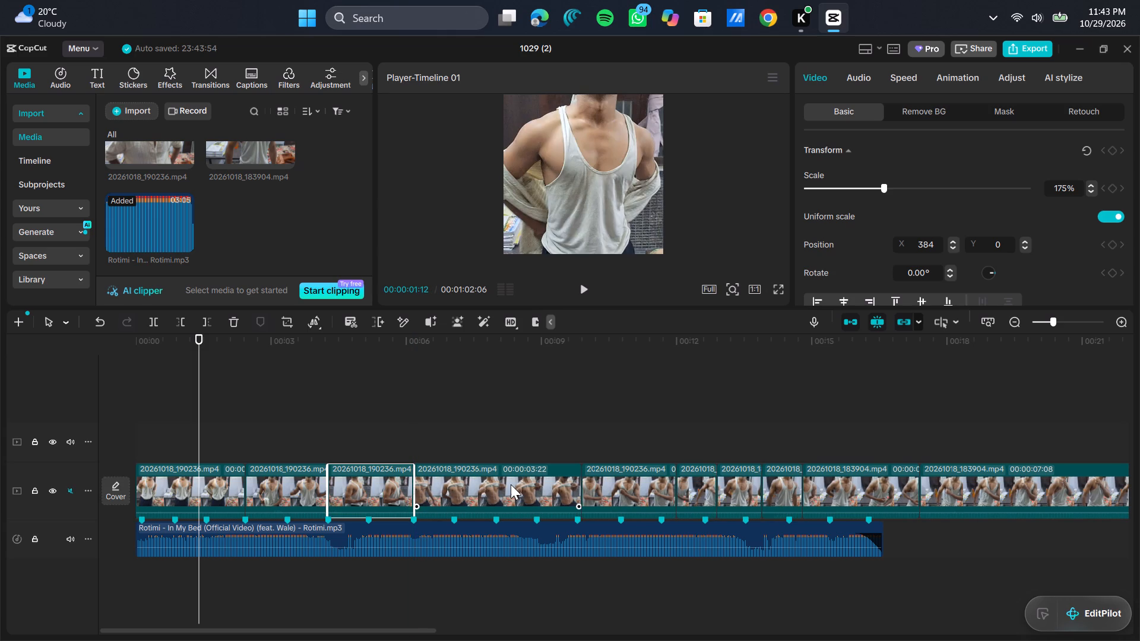
{"action": "left_click", "coordinate": [512, 484]}
{"action": "left_click_drag", "start_coordinate": [581, 484], "coordinate": [545, 484]}
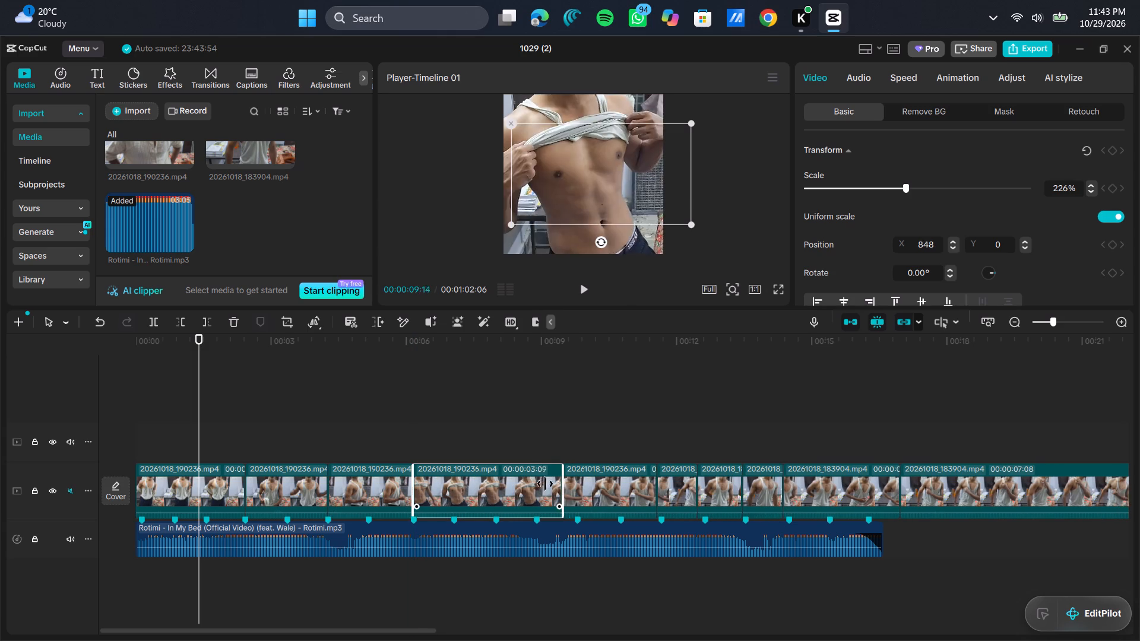
{"action": "left_click_drag", "start_coordinate": [545, 484], "coordinate": [502, 490]}
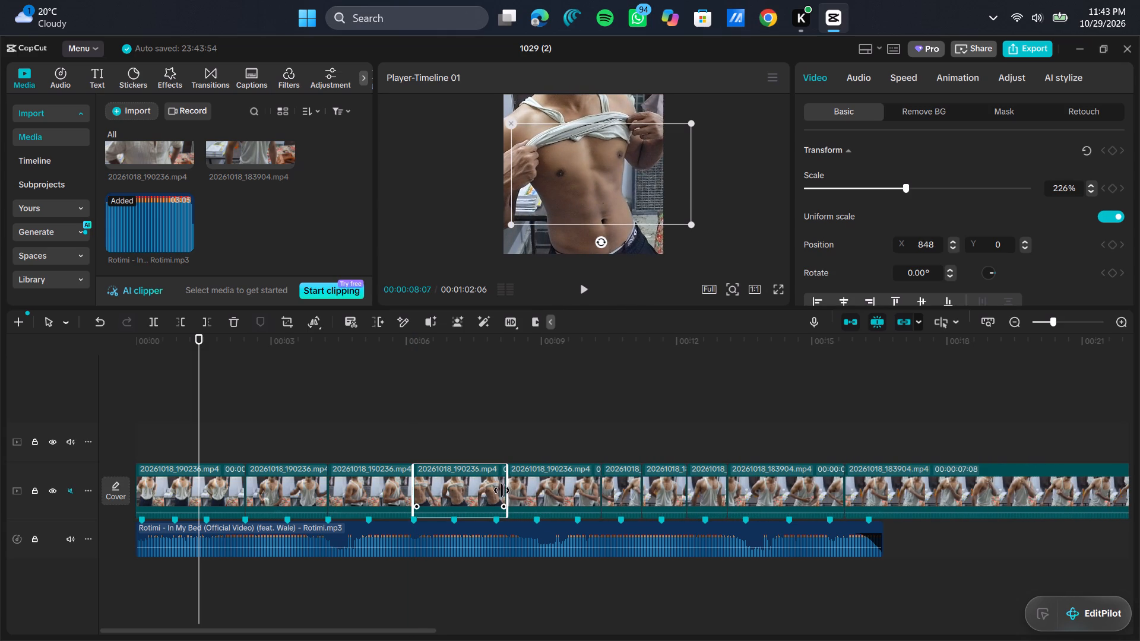
{"action": "left_click_drag", "start_coordinate": [502, 490], "coordinate": [492, 492]}
Trim the fifth clip's end back to the twelfth beat marker and extend the sixth clip's end to the fourteenth, at about 00:00:11:20.
{"action": "left_click", "coordinate": [558, 491]}
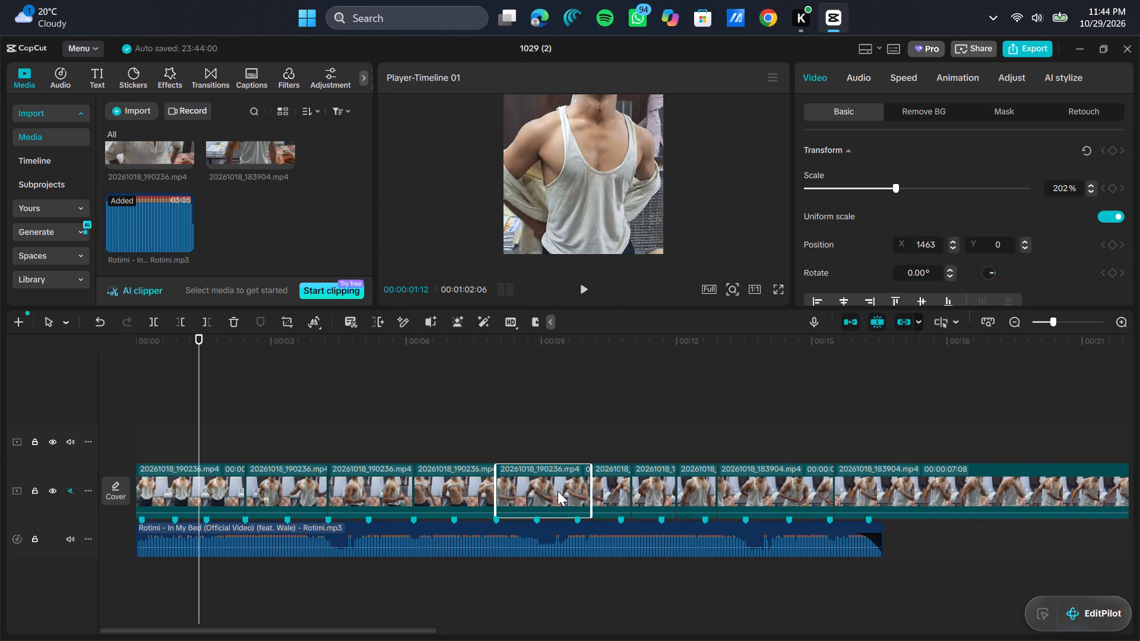
{"action": "left_click_drag", "start_coordinate": [591, 485], "coordinate": [575, 490]}
{"action": "left_click", "coordinate": [612, 488]}
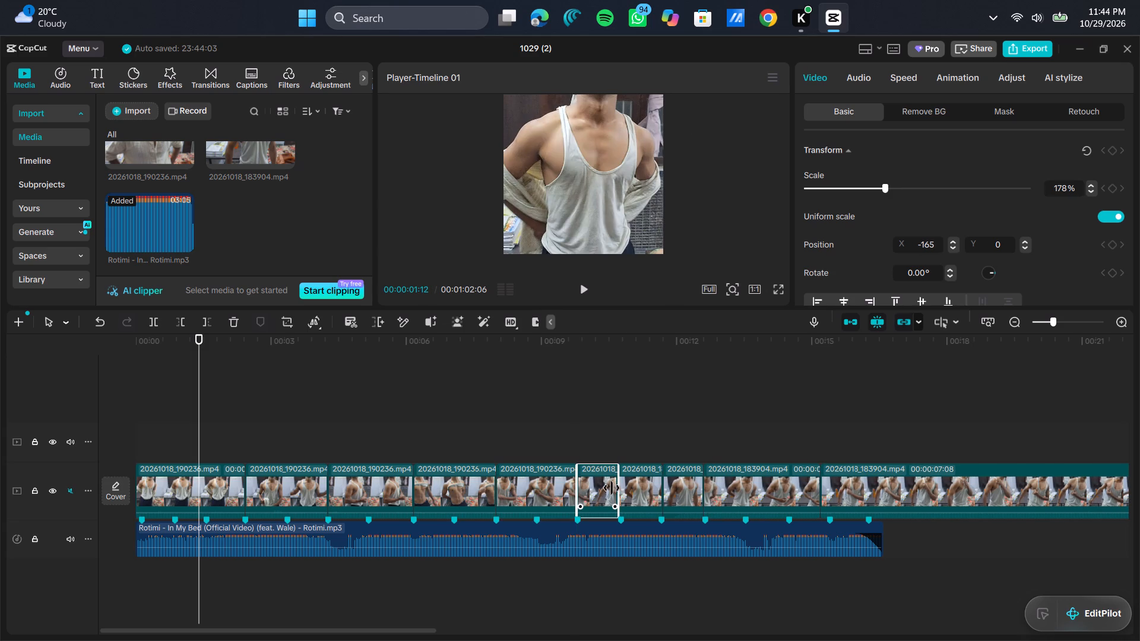
{"action": "left_click", "coordinate": [615, 488]}
{"action": "left_click_drag", "start_coordinate": [617, 488], "coordinate": [654, 494]}
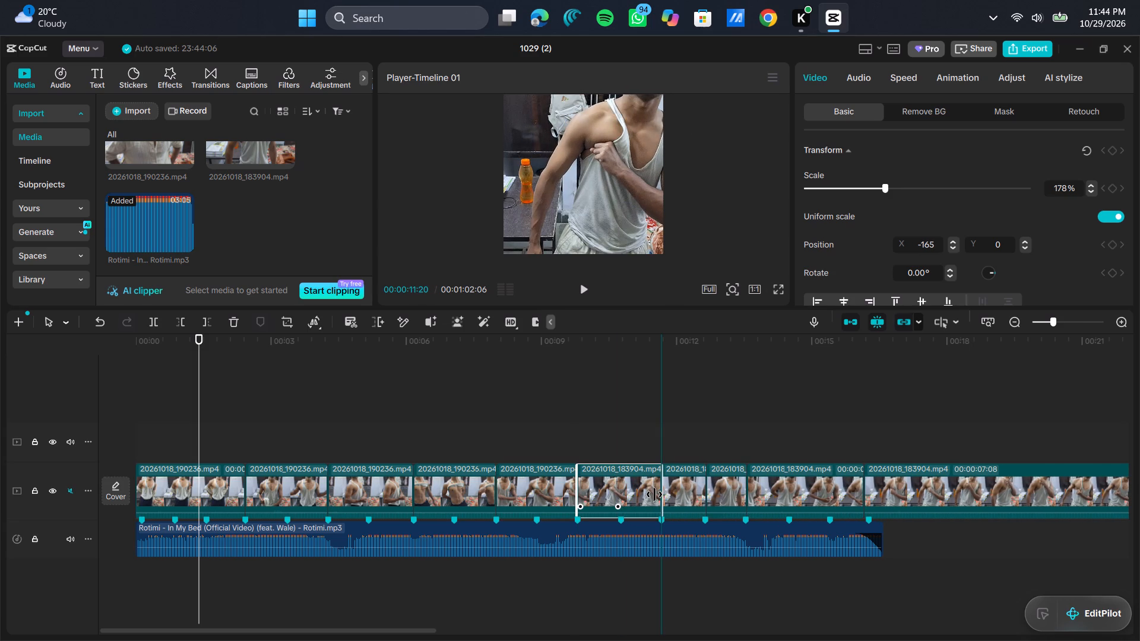
{"action": "left_click_drag", "start_coordinate": [654, 494], "coordinate": [655, 494]}
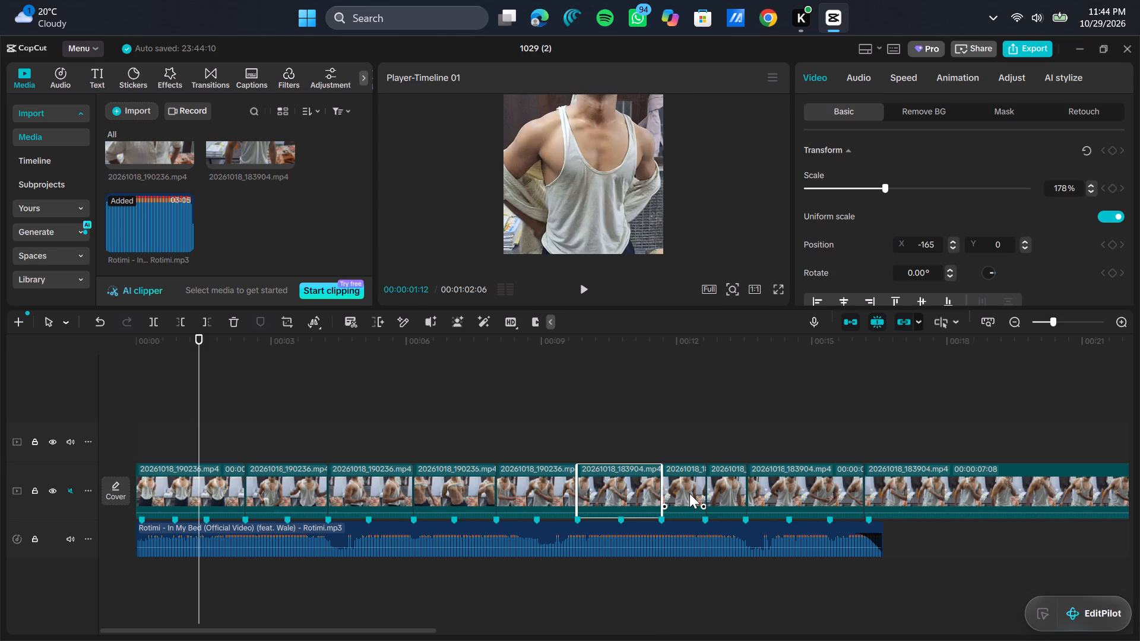
Extend the seventh clip's end to the sixteenth beat marker and the eighth clip's end to the eighteenth.
{"action": "left_click", "coordinate": [689, 493]}
{"action": "left_click", "coordinate": [719, 488]}
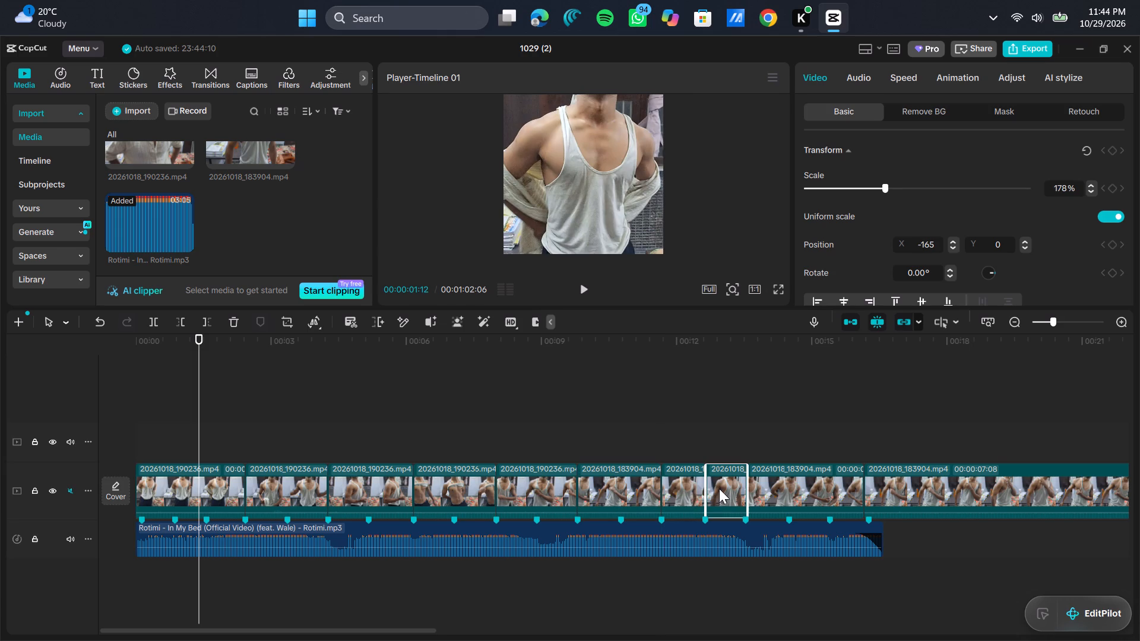
{"action": "left_click", "coordinate": [693, 488]}
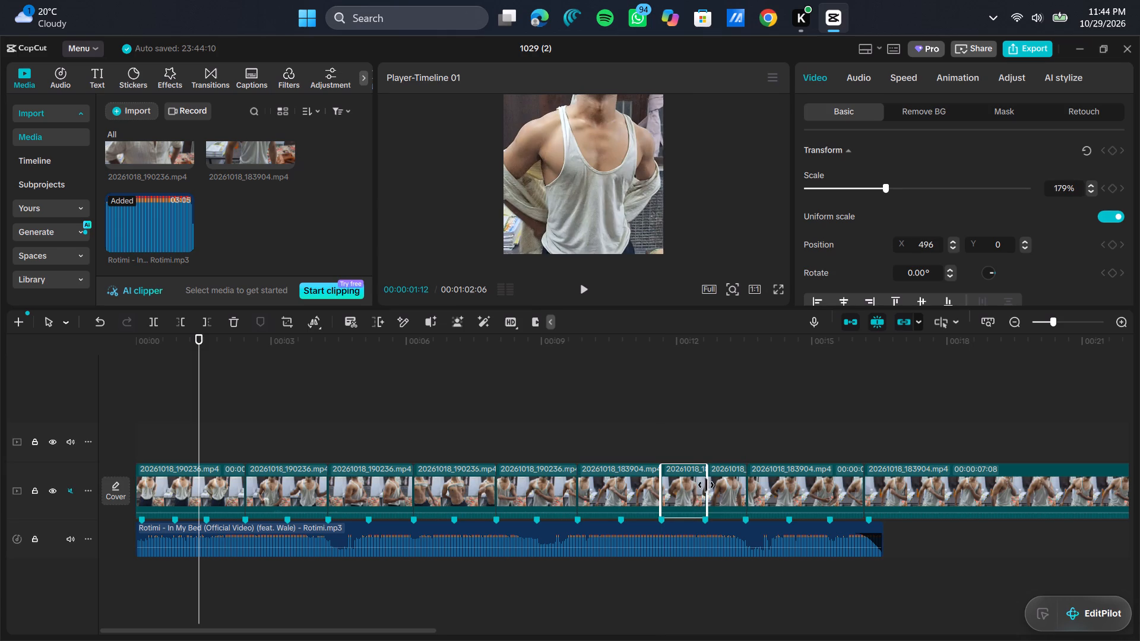
{"action": "left_click_drag", "start_coordinate": [706, 485], "coordinate": [742, 483]}
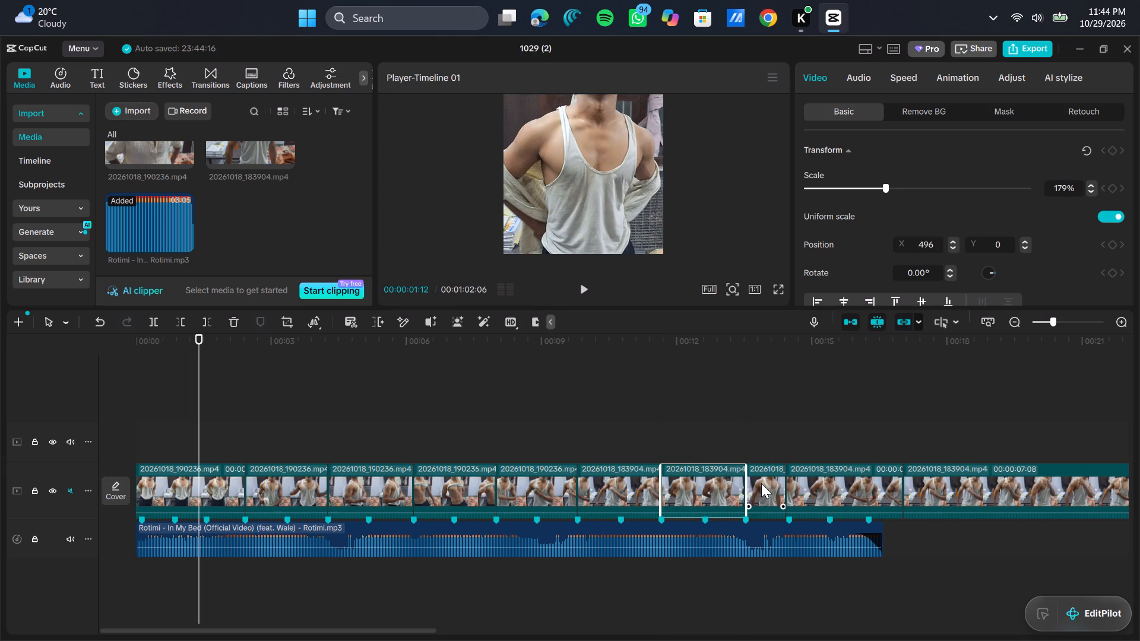
{"action": "left_click", "coordinate": [771, 483]}
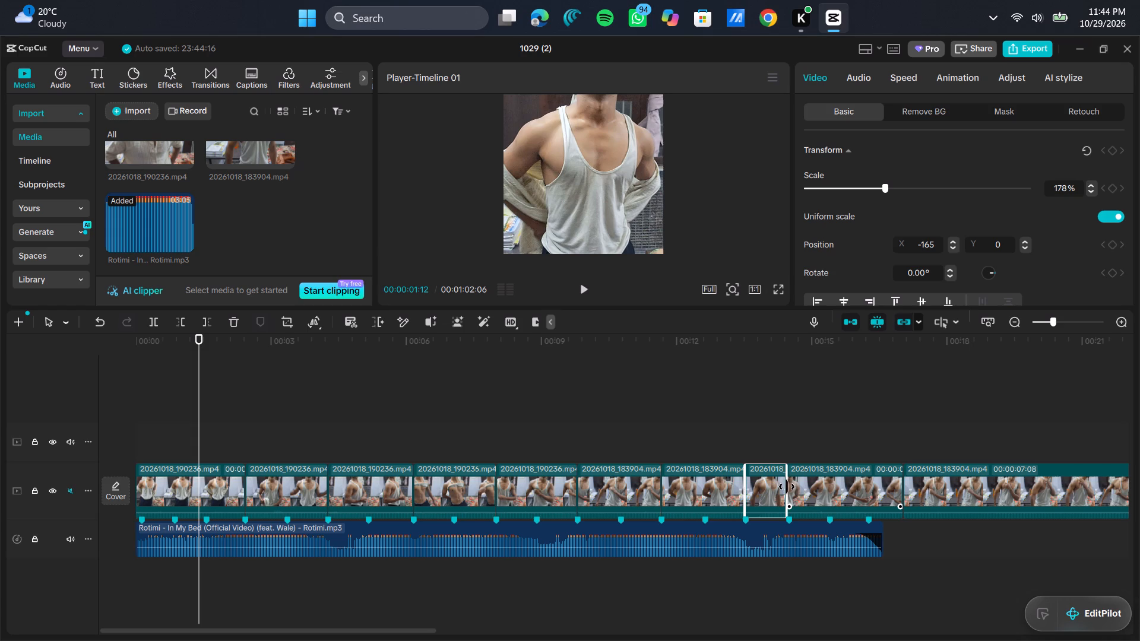
{"action": "left_click_drag", "start_coordinate": [787, 487], "coordinate": [828, 490]}
Trim the ninth clip's end back to the end of the Rotimi music track, at about 00:00:16:18.
{"action": "left_click", "coordinate": [880, 490]}
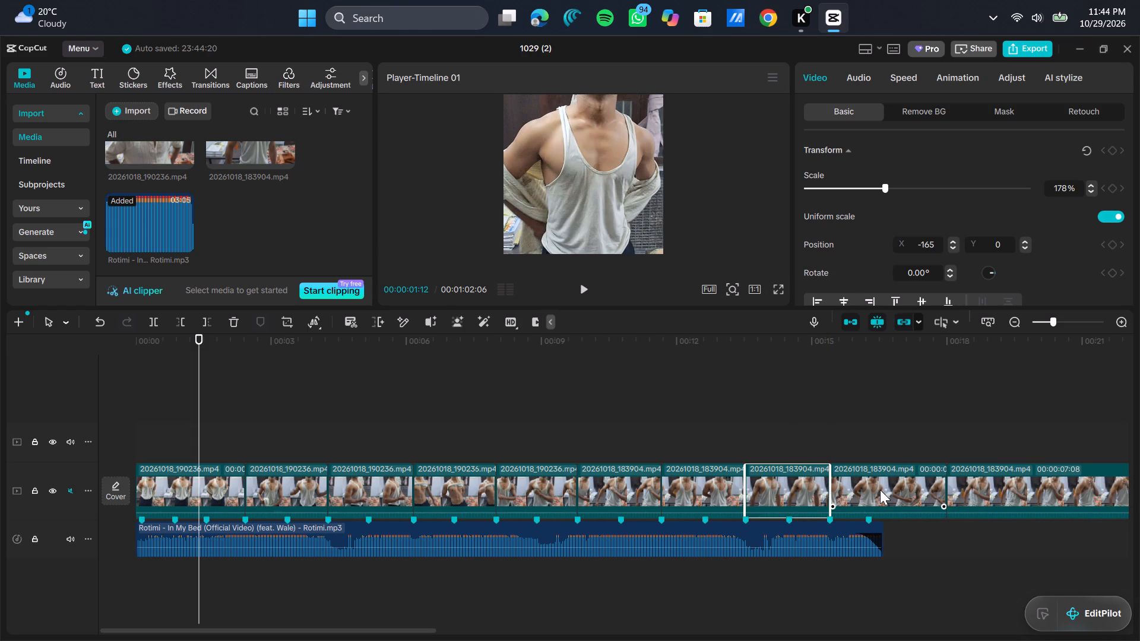
{"action": "left_click_drag", "start_coordinate": [945, 480], "coordinate": [885, 490]}
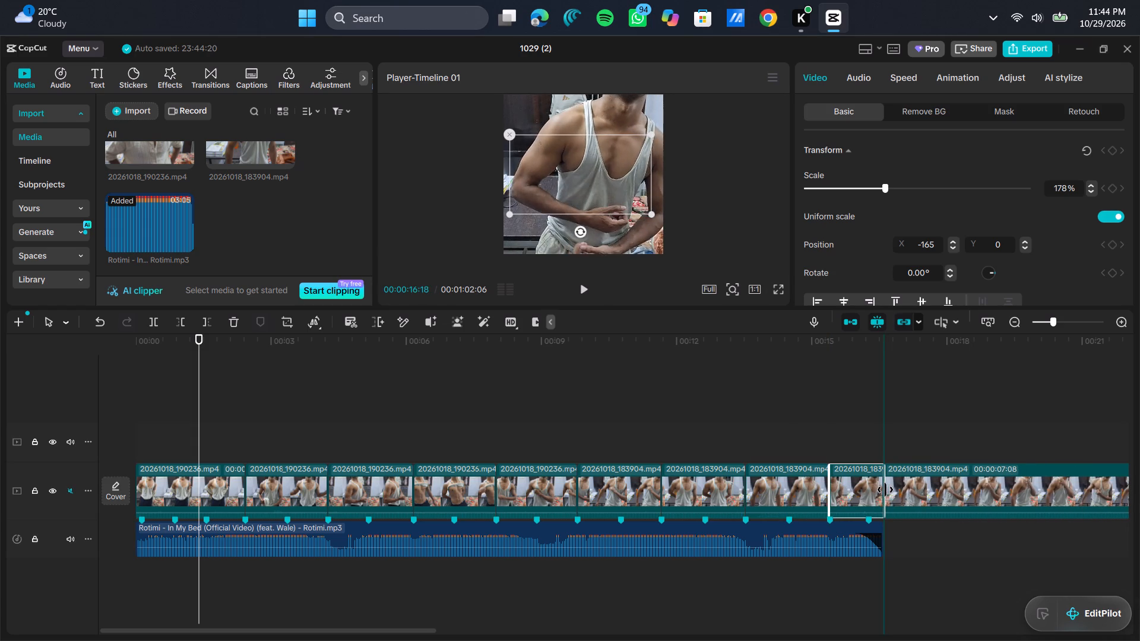
{"action": "left_click_drag", "start_coordinate": [885, 490], "coordinate": [883, 492]}
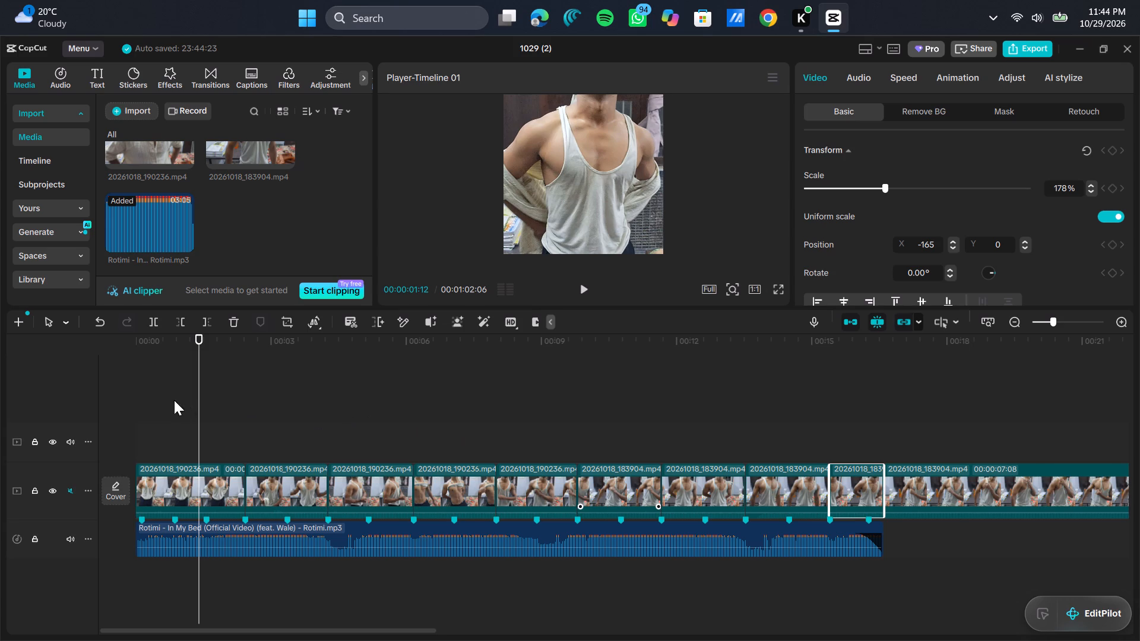
Play the edit from 00:00:00:00 to check the clip cuts against the music.
{"action": "left_click_drag", "start_coordinate": [204, 399], "coordinate": [0, 445]}
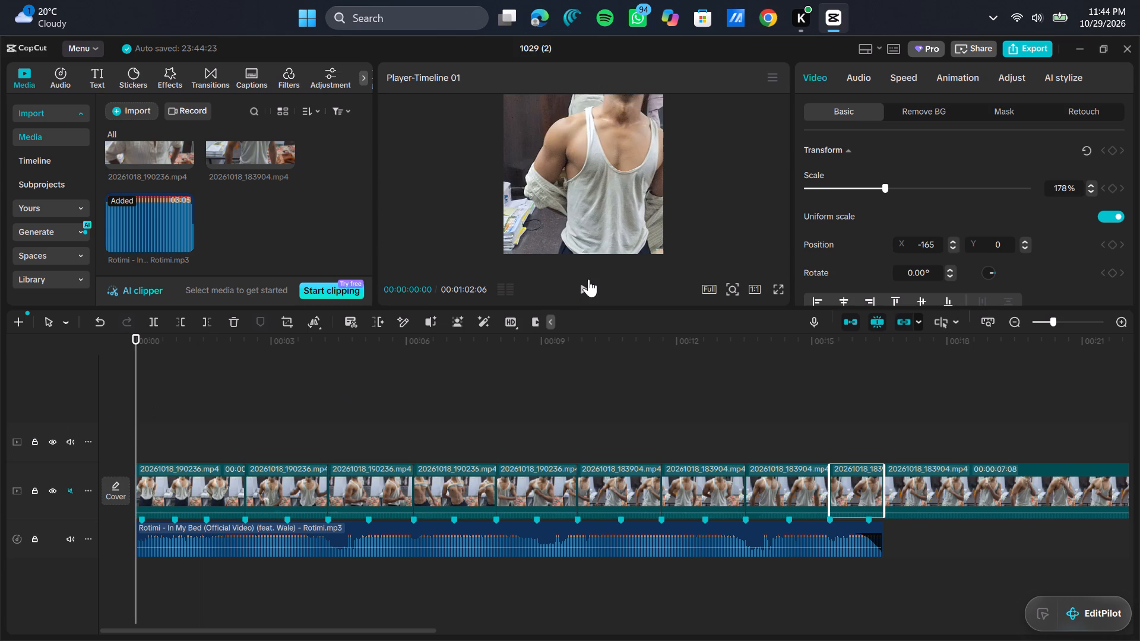
{"action": "left_click", "coordinate": [585, 289]}
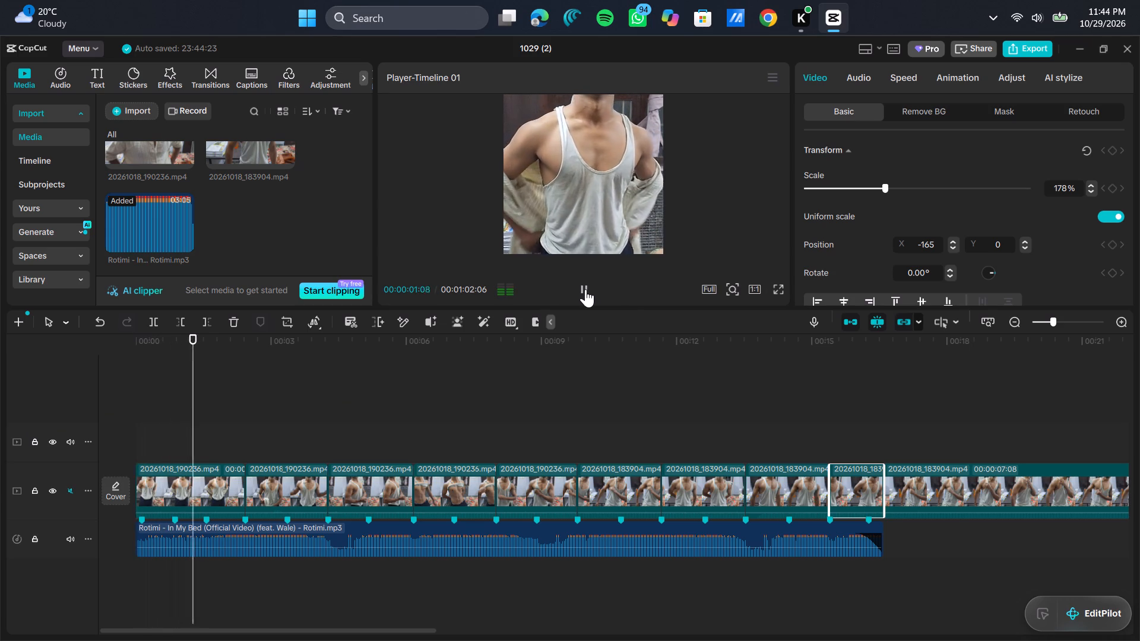
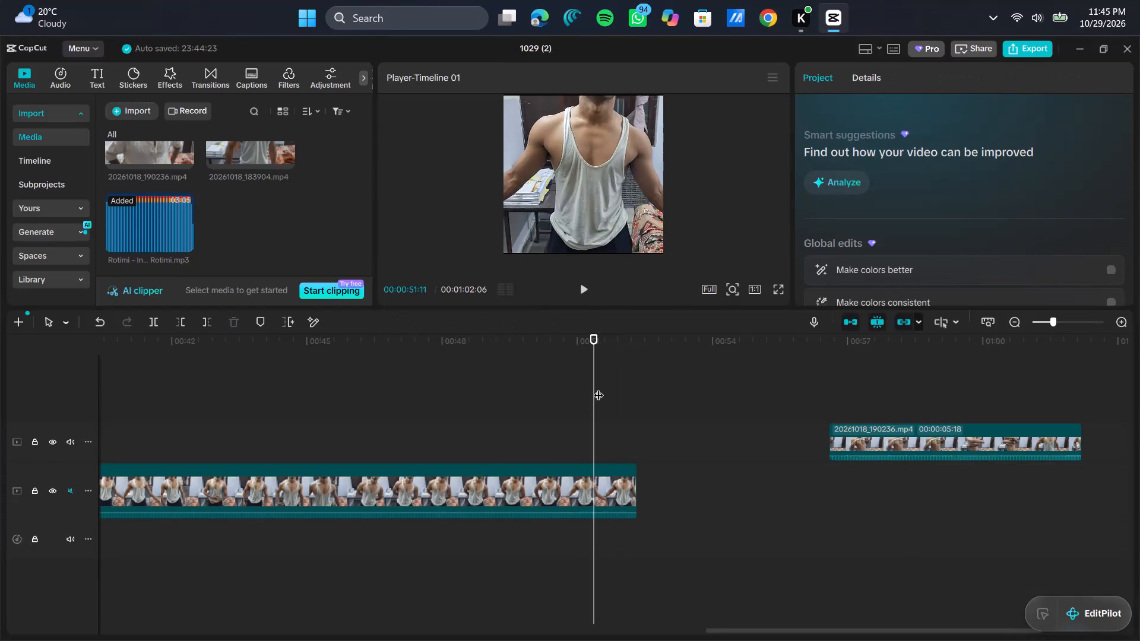
Delete the leftover 20261018_190236.mp4 clip on the upper video track, just past 00:00:56.
{"action": "left_click", "coordinate": [902, 440]}
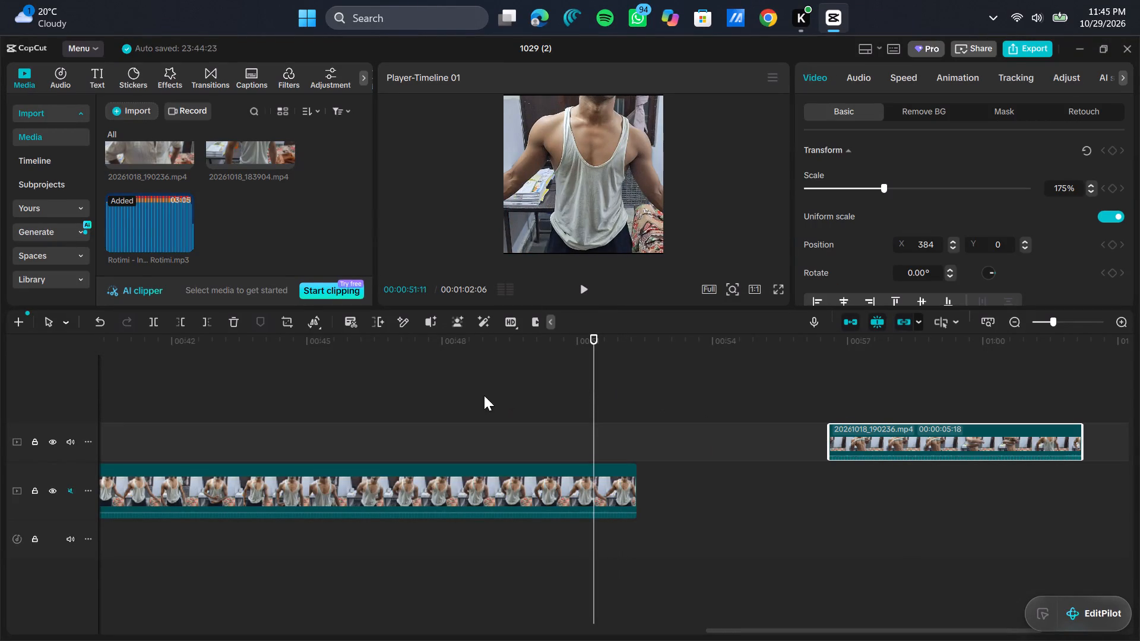
{"action": "left_click", "coordinate": [239, 322]}
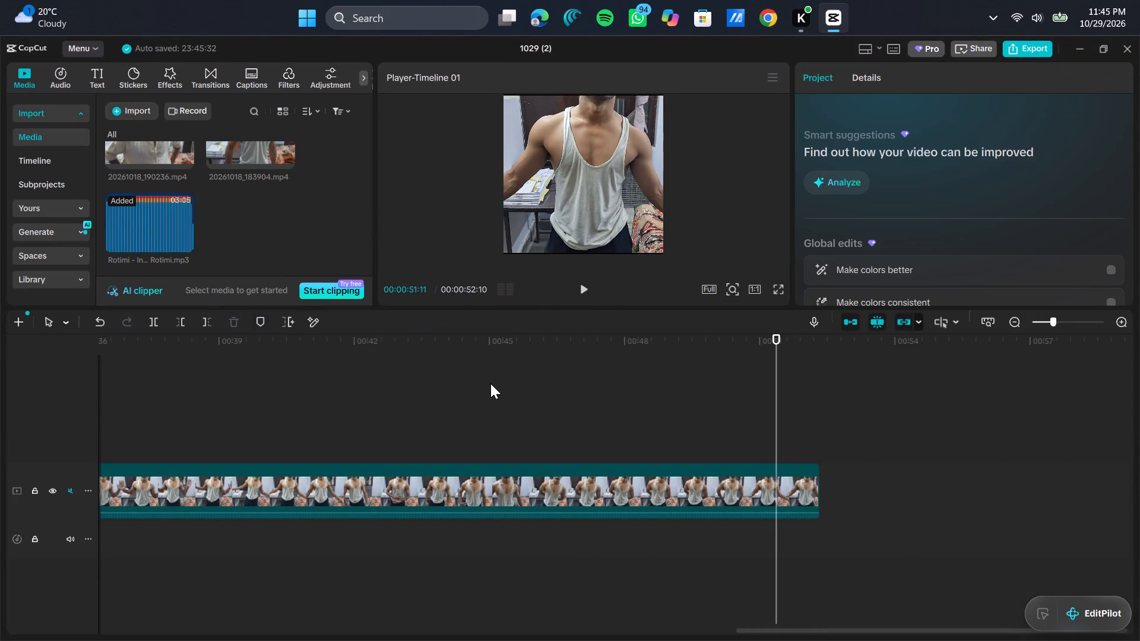
Play the edit from 00:00:00:00 past the end of the music to check the clip cuts against the beat.
{"action": "scroll", "coordinate": [619, 436], "scroll_direction": "left", "scroll_amount": 4}
{"action": "scroll", "coordinate": [619, 436], "scroll_direction": "right", "scroll_amount": 6}
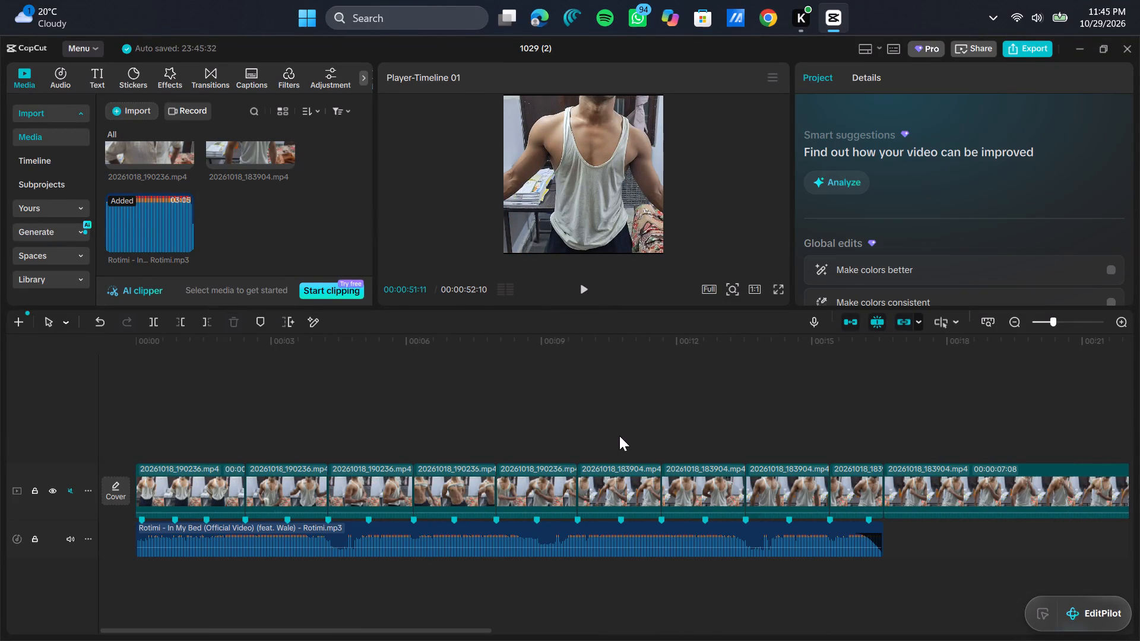
{"action": "scroll", "coordinate": [619, 436], "scroll_direction": "right", "scroll_amount": 3}
{"action": "left_click", "coordinate": [173, 396]}
{"action": "left_click_drag", "start_coordinate": [173, 396], "coordinate": [0, 467]}
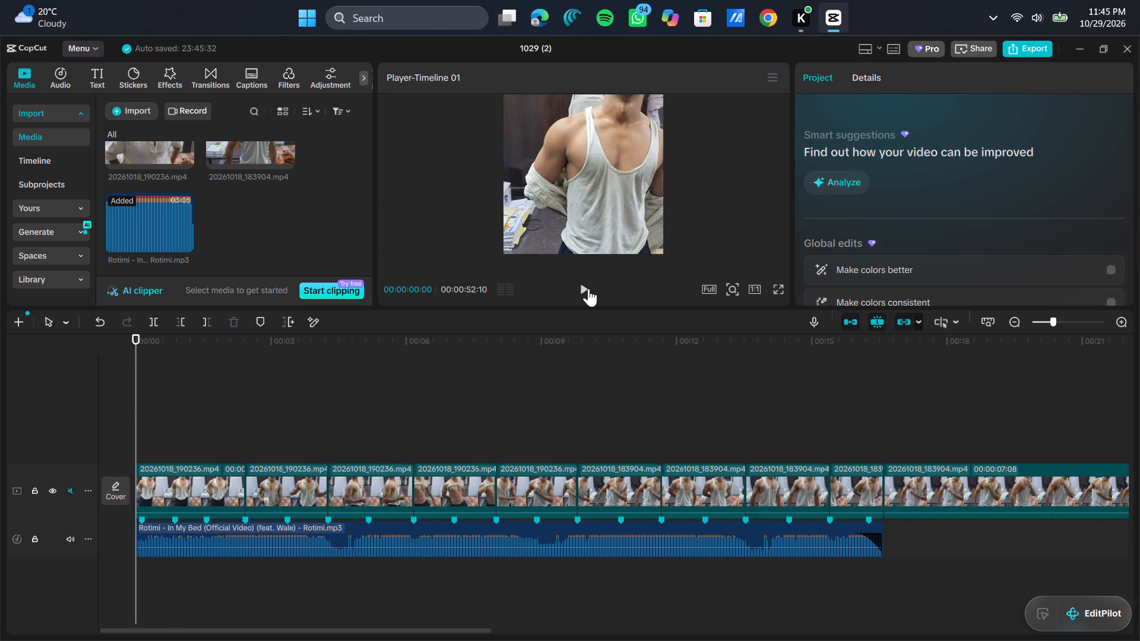
{"action": "left_click", "coordinate": [588, 288]}
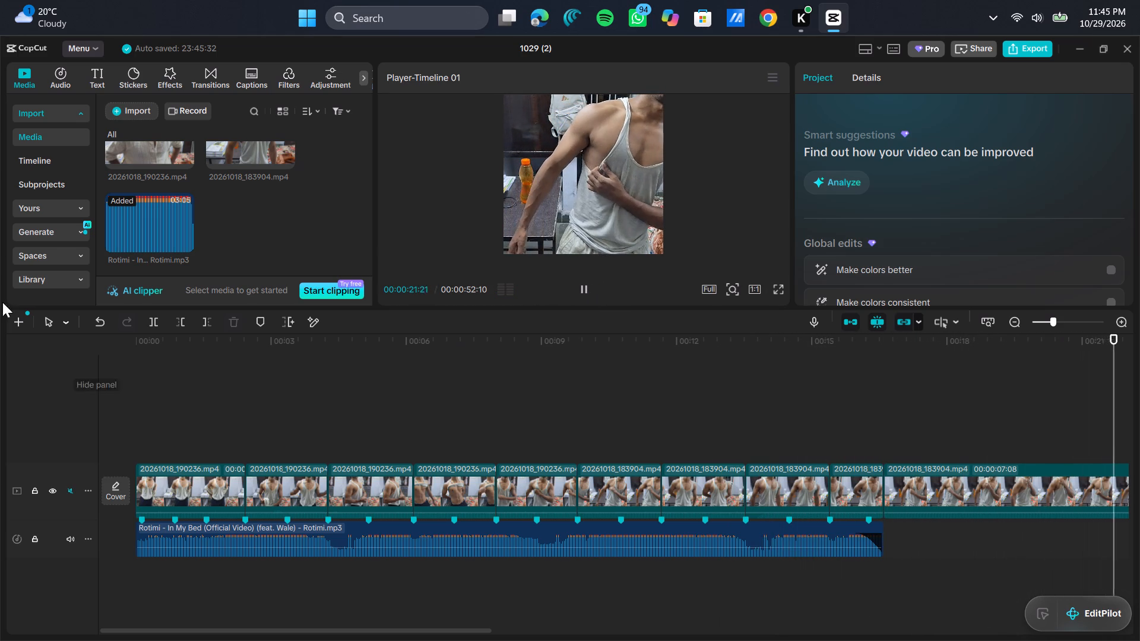
{"action": "left_click", "coordinate": [275, 478]}
{"action": "scroll", "coordinate": [275, 478], "scroll_direction": "right", "scroll_amount": 9}
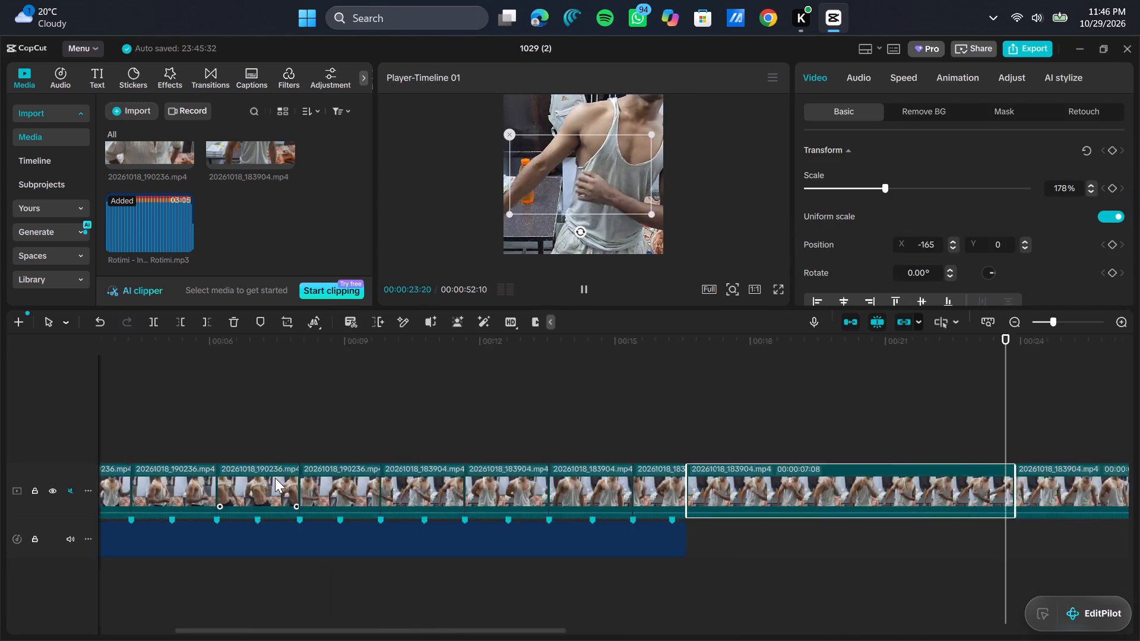
{"action": "scroll", "coordinate": [275, 478], "scroll_direction": "right", "scroll_amount": 1}
{"action": "left_click", "coordinate": [591, 287]}
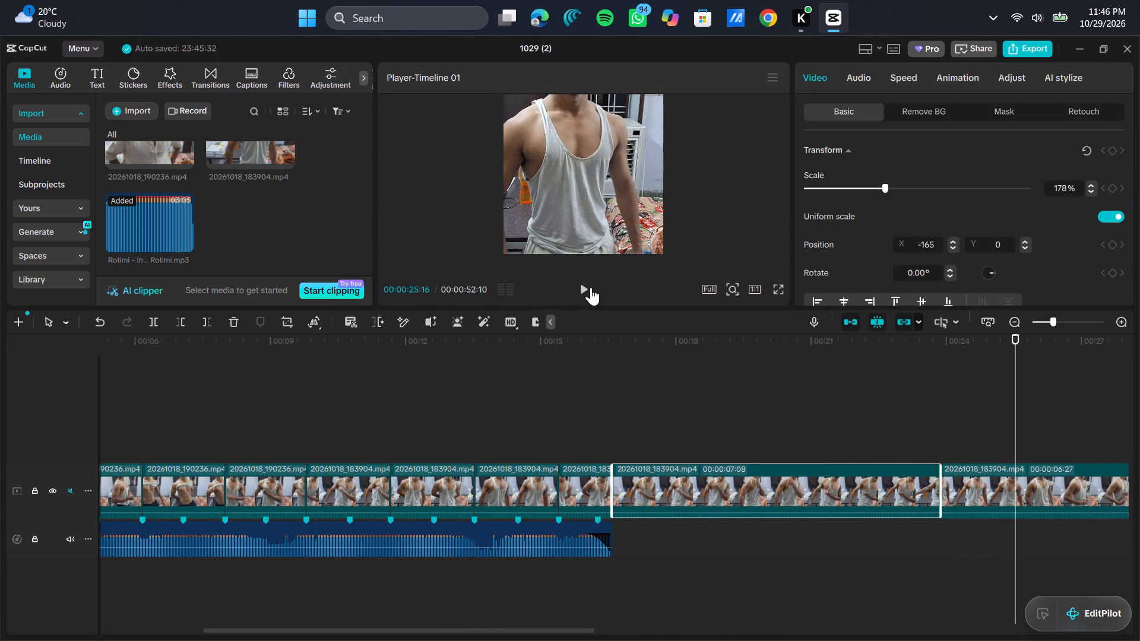
Place the playhead at the first cut, at 00:00:02:13, and load the Classic transitions for browsing.
{"action": "scroll", "coordinate": [409, 395], "scroll_direction": "right", "scroll_amount": 10}
{"action": "left_click", "coordinate": [216, 427]}
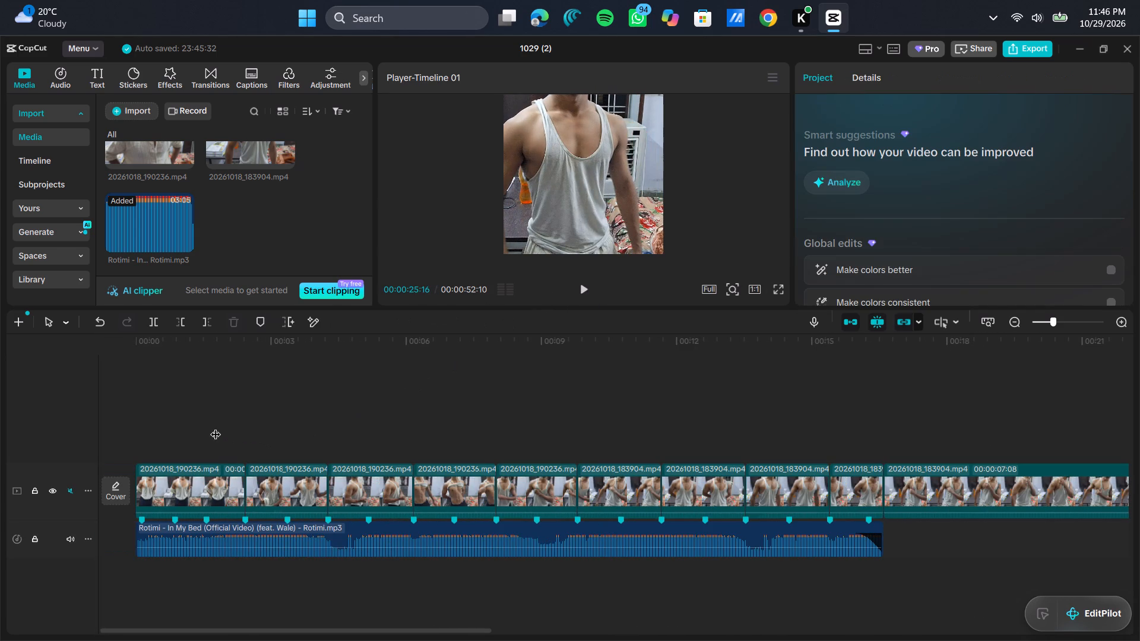
{"action": "left_click_drag", "start_coordinate": [216, 427], "coordinate": [242, 426]}
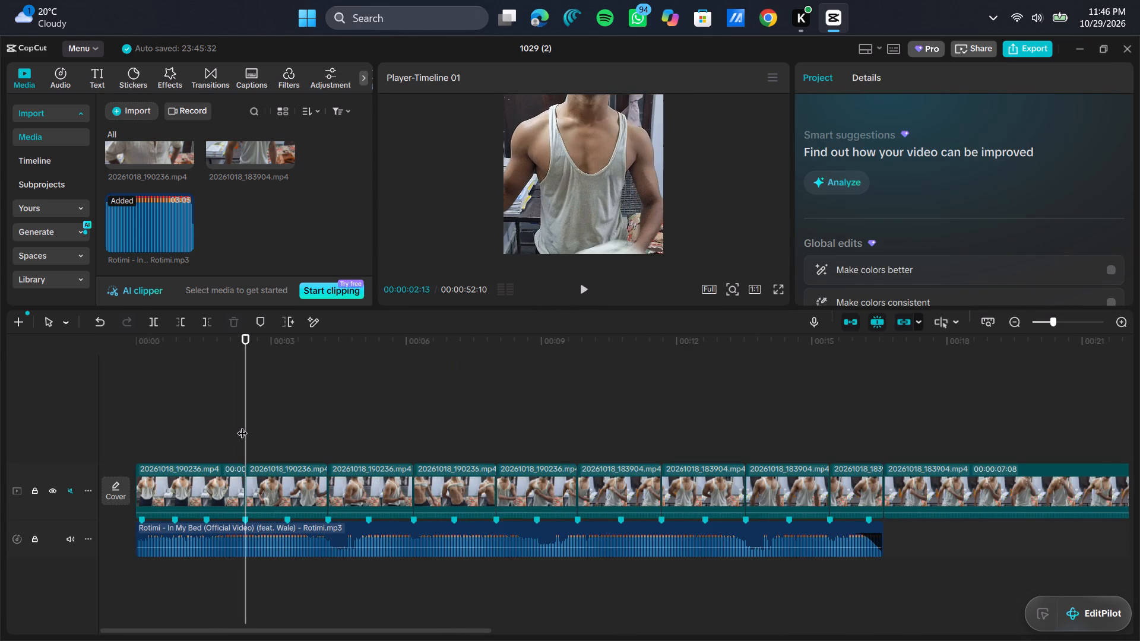
{"action": "left_click", "coordinate": [219, 75]}
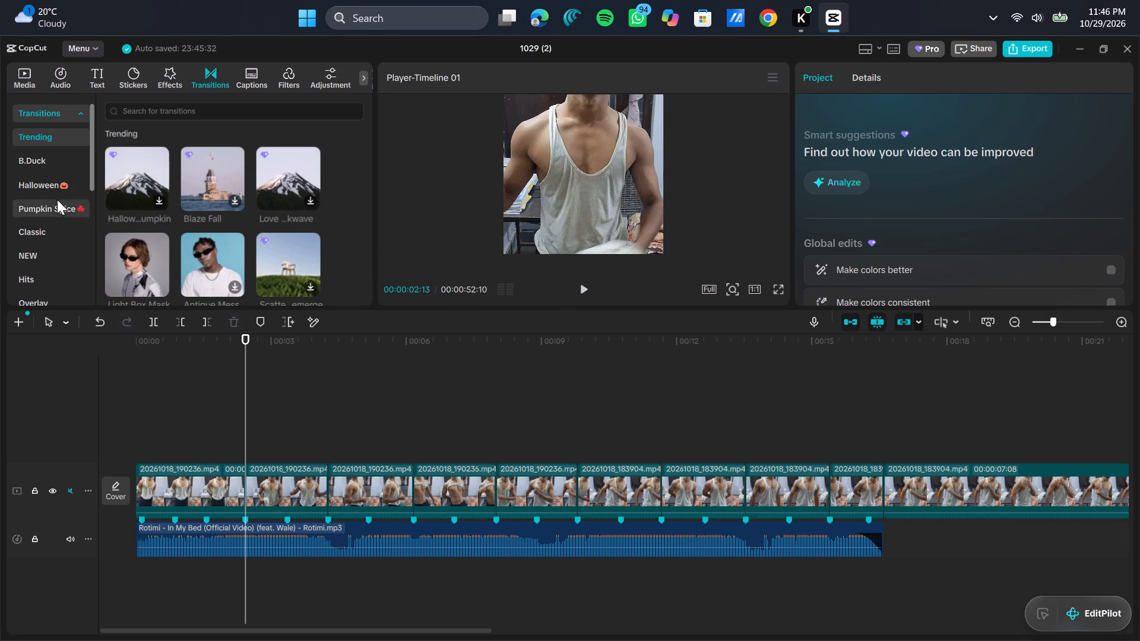
{"action": "left_click", "coordinate": [49, 226]}
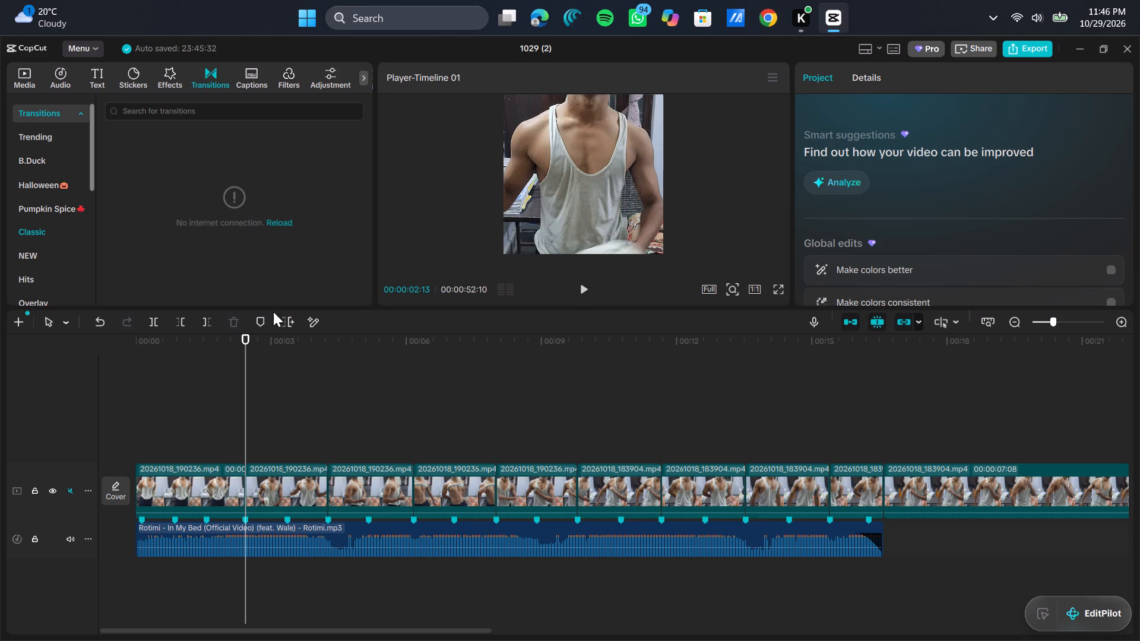
{"action": "left_click", "coordinate": [271, 215]}
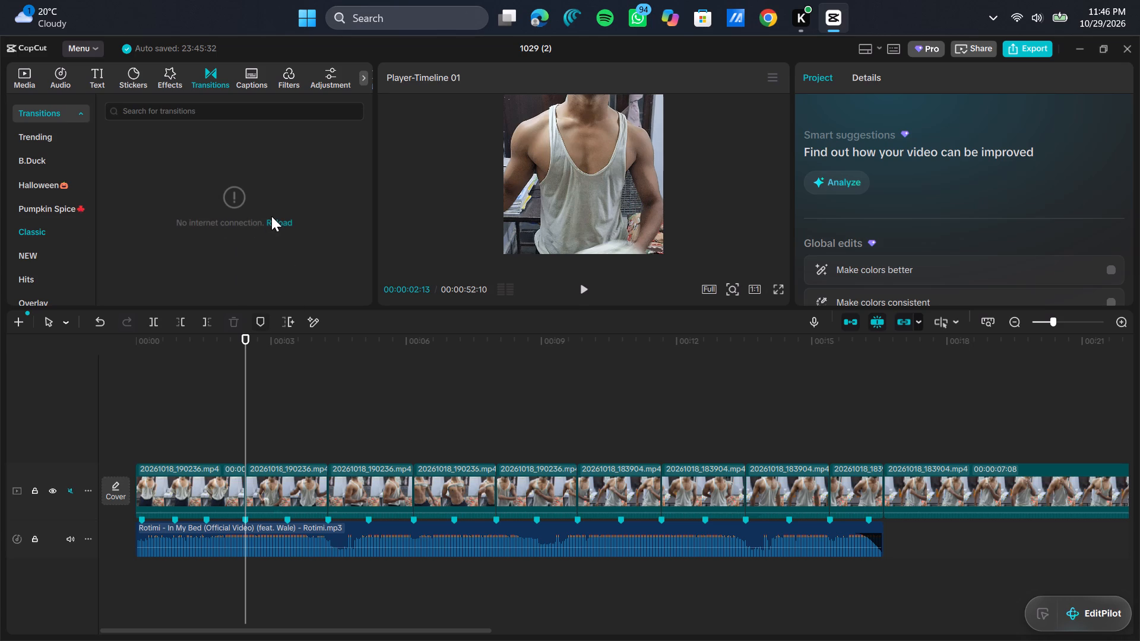
{"action": "left_click", "coordinate": [270, 221]}
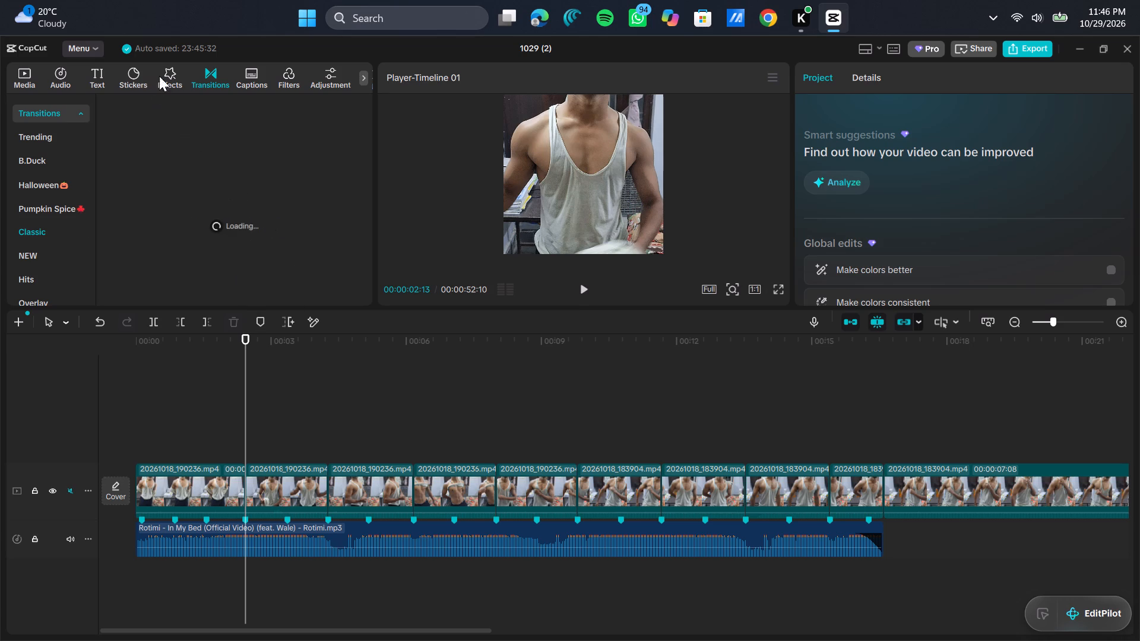
Open the video effects library and reload its contents.
{"action": "left_click", "coordinate": [176, 74]}
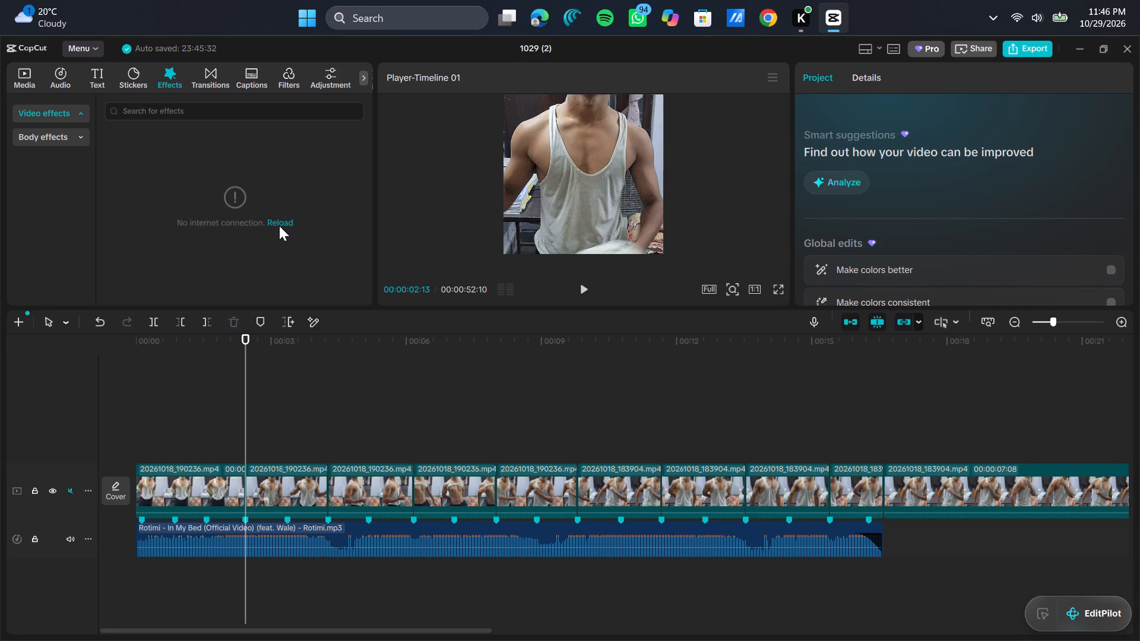
{"action": "left_click", "coordinate": [279, 226]}
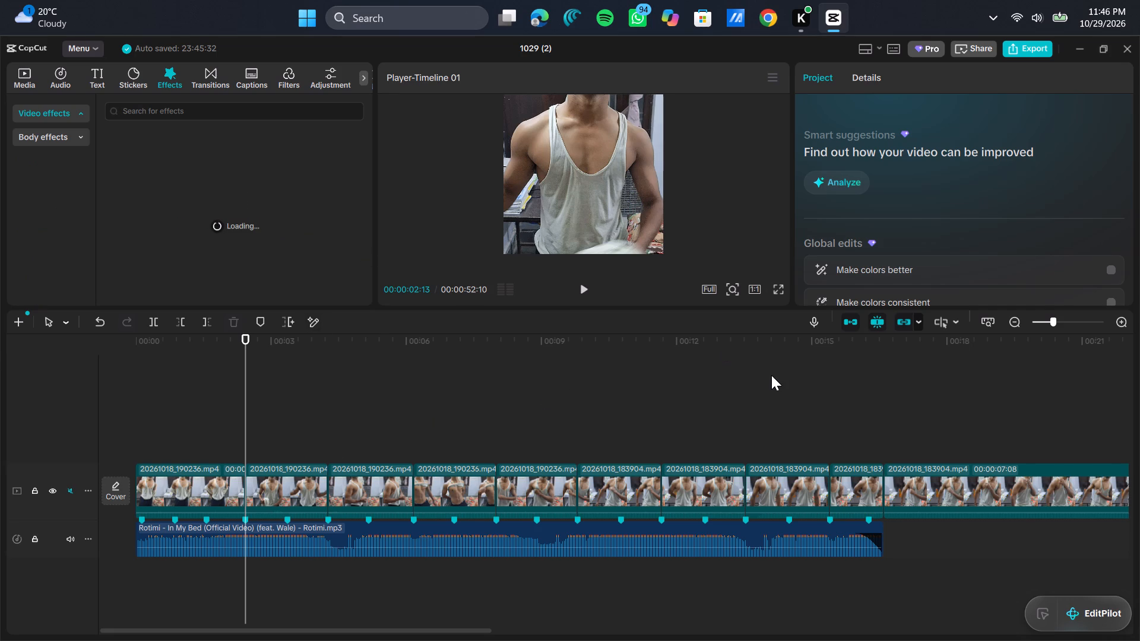